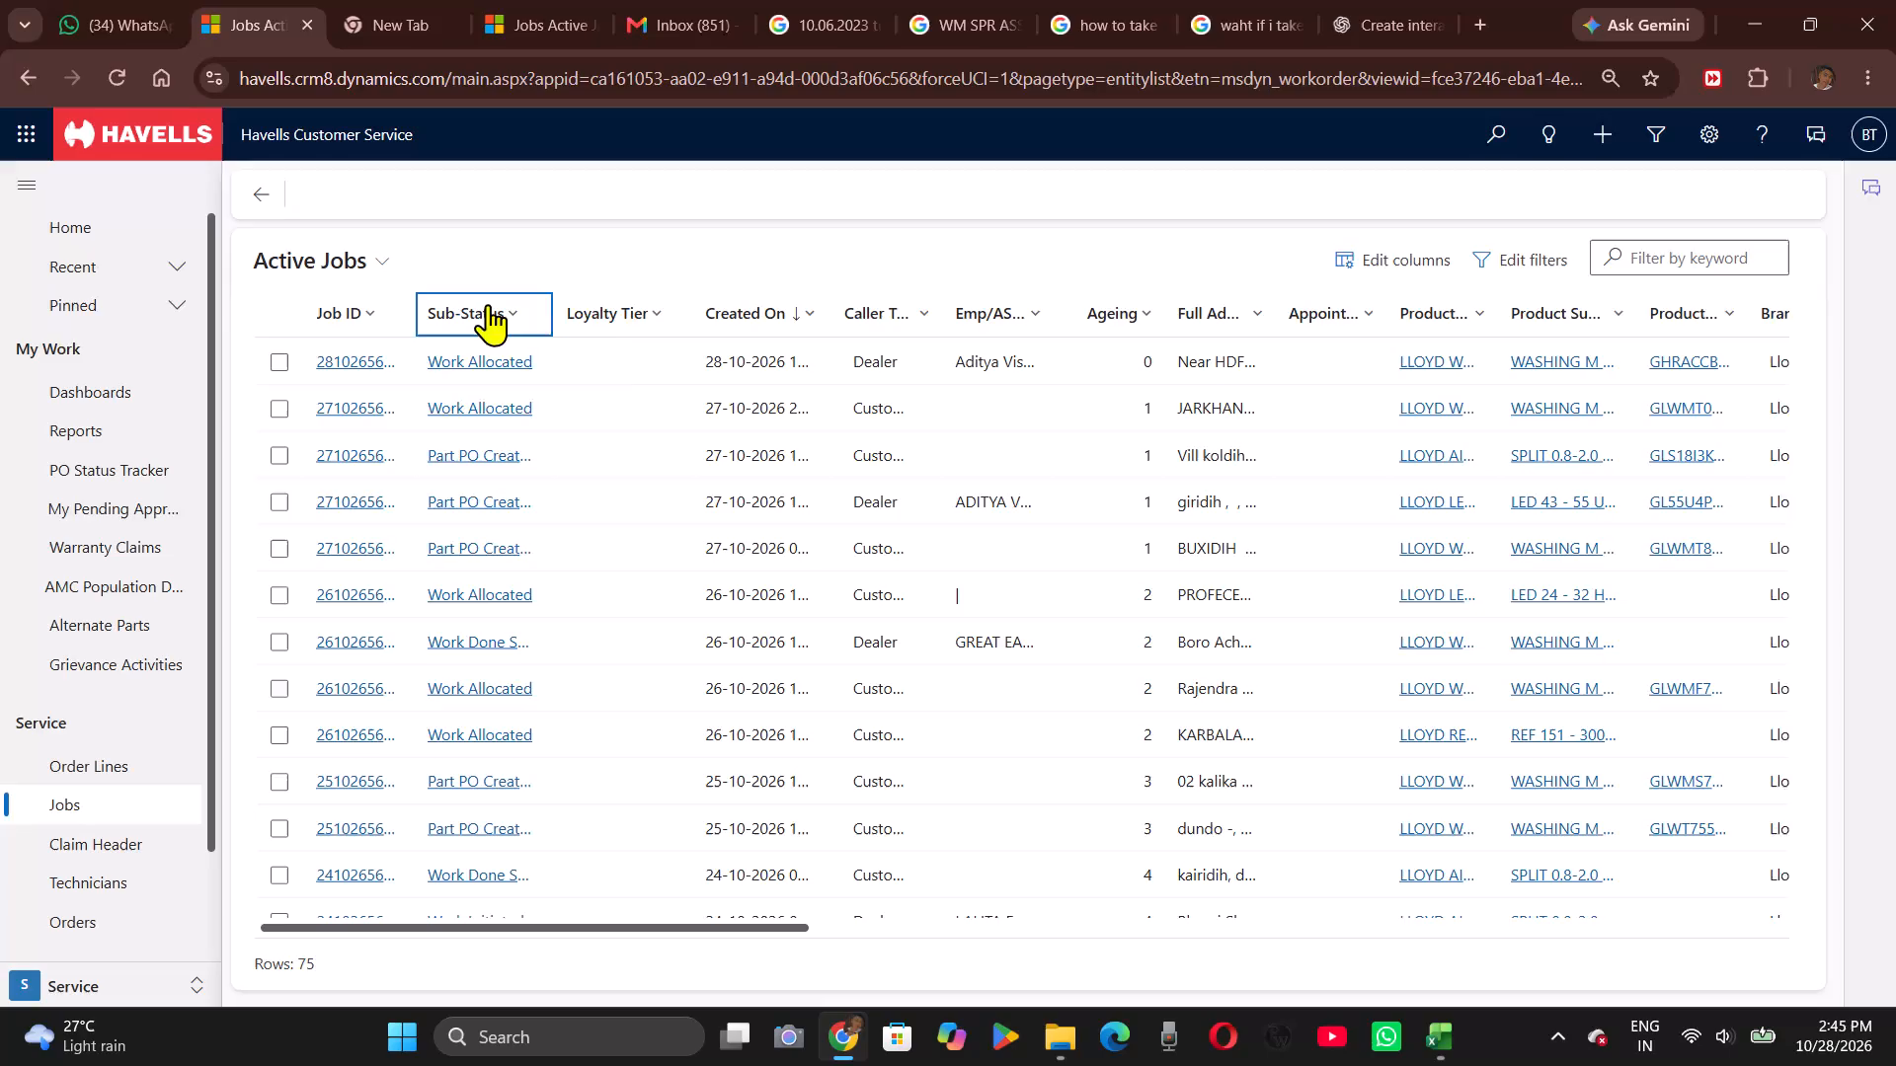
# Filter the Active Jobs list so that Sub-Status equals Part PO Created.
pyautogui.click(494, 320)
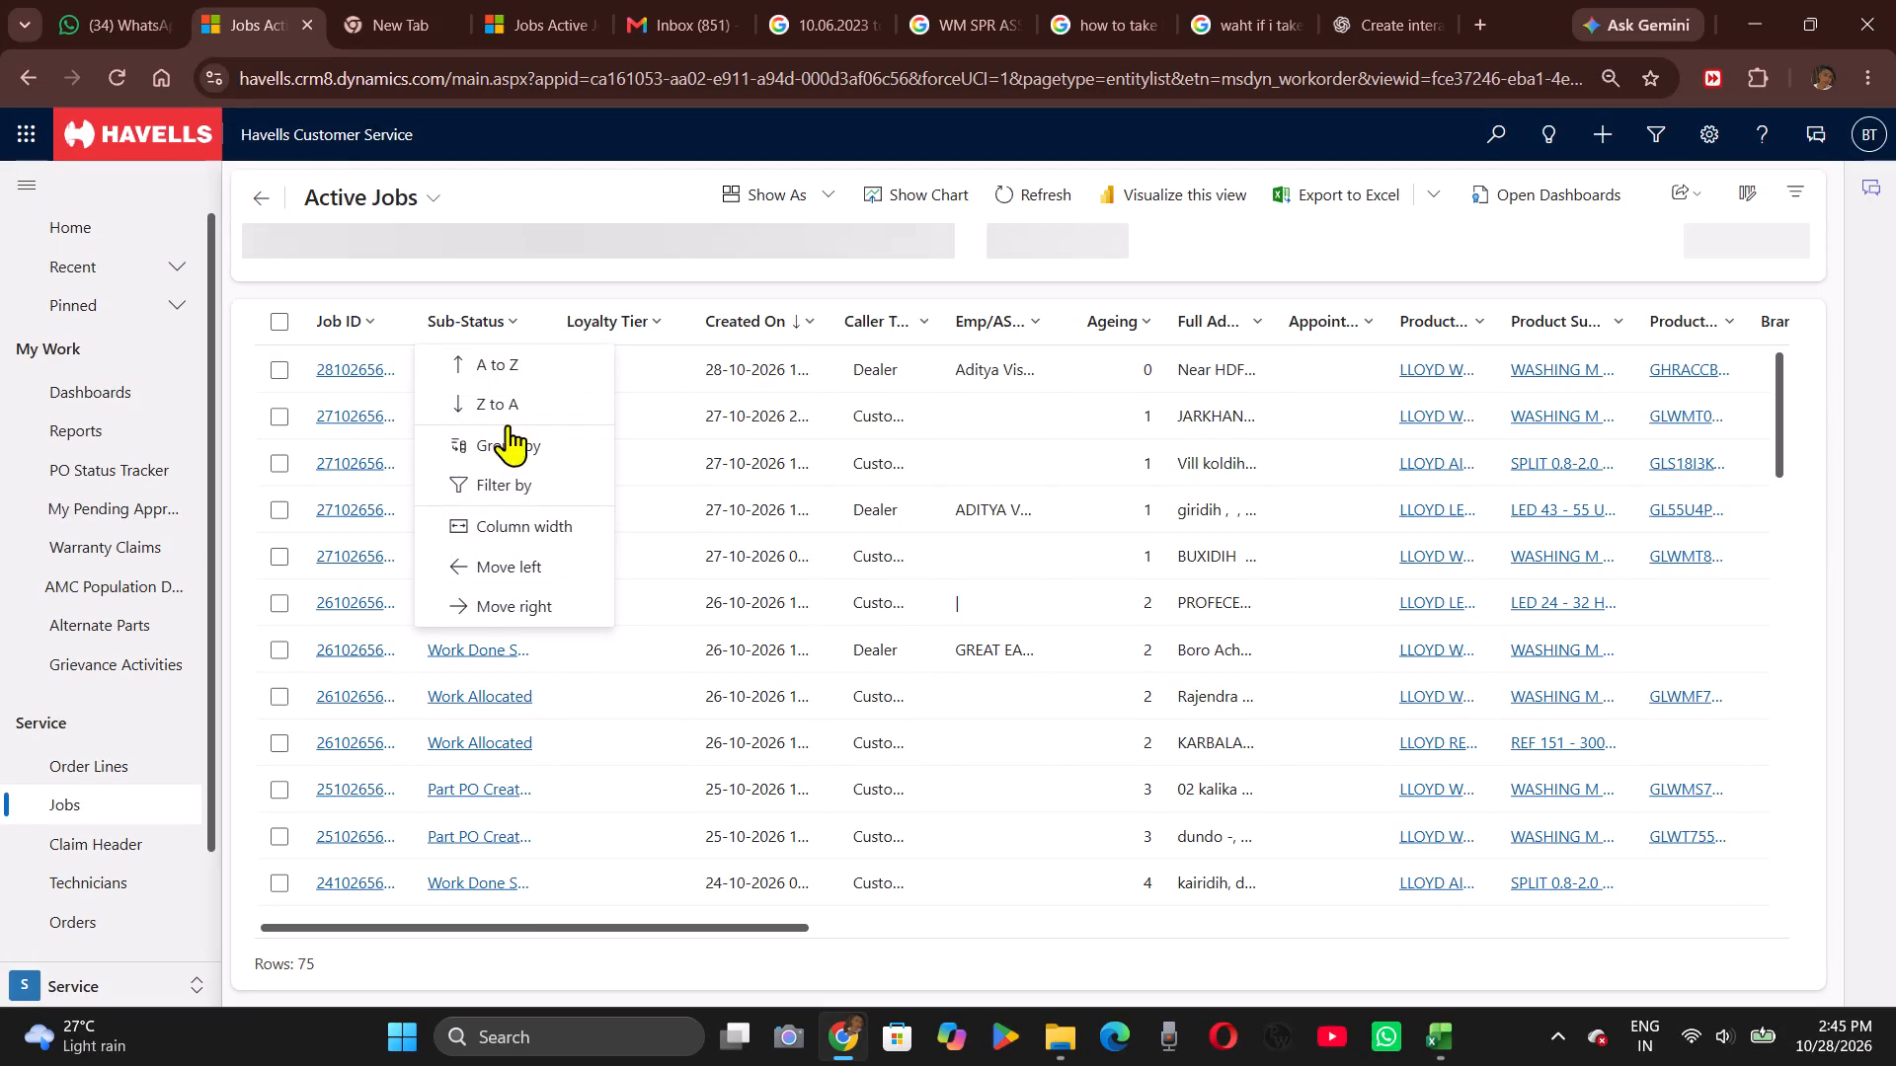
pyautogui.click(508, 481)
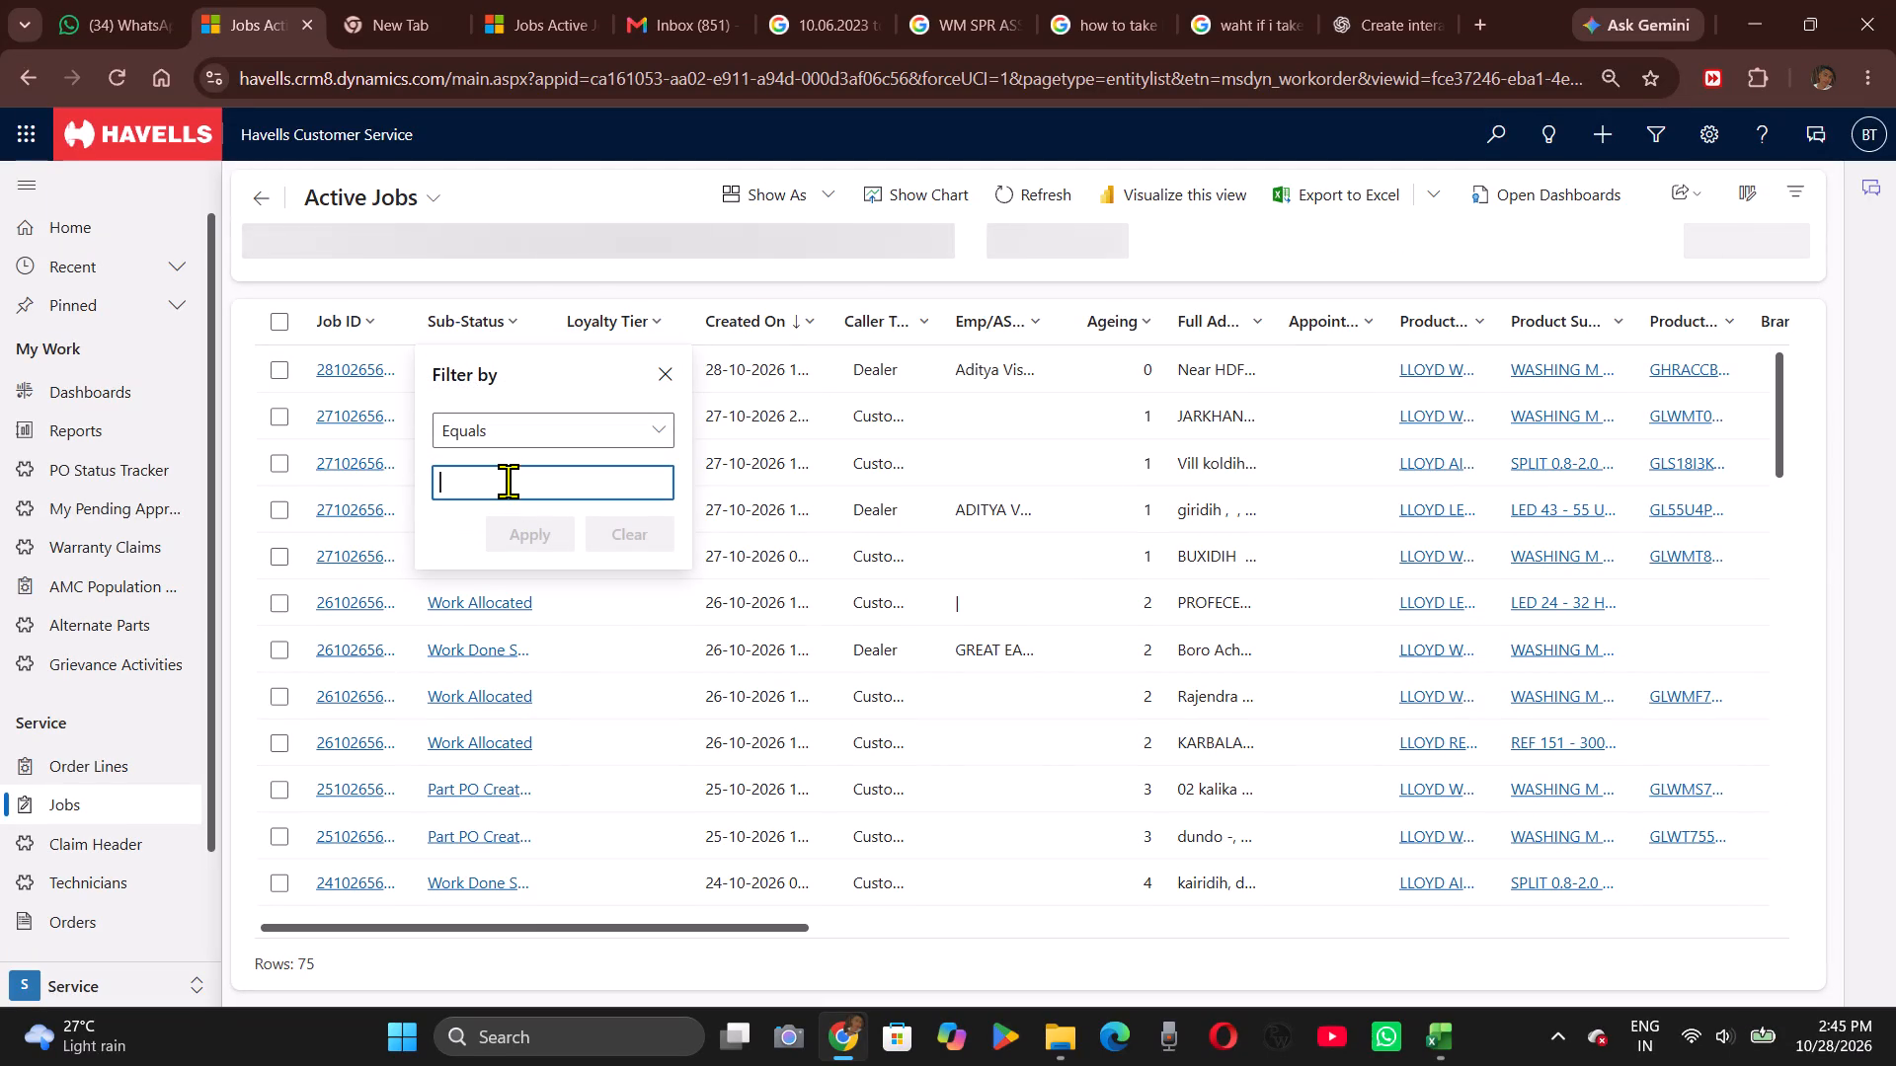
pyautogui.press('p')
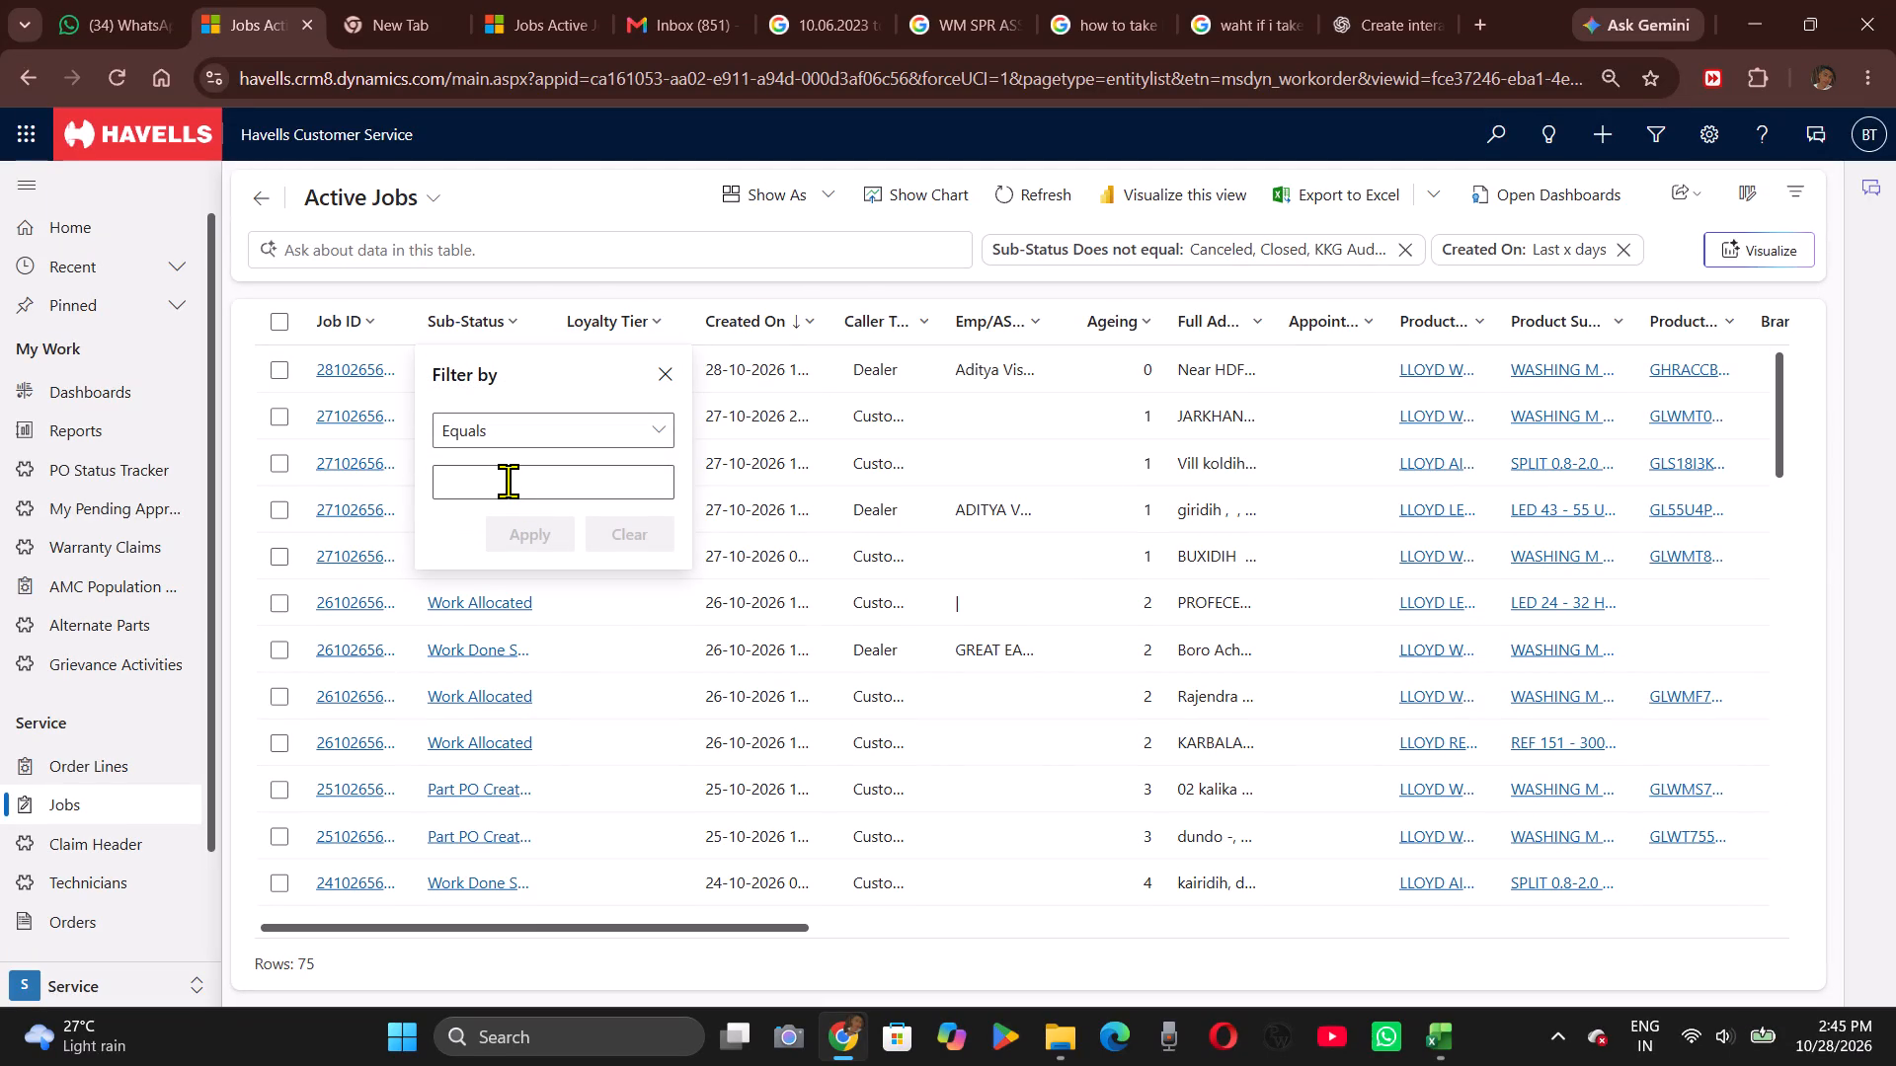
pyautogui.click(527, 477)
pyautogui.press('p')
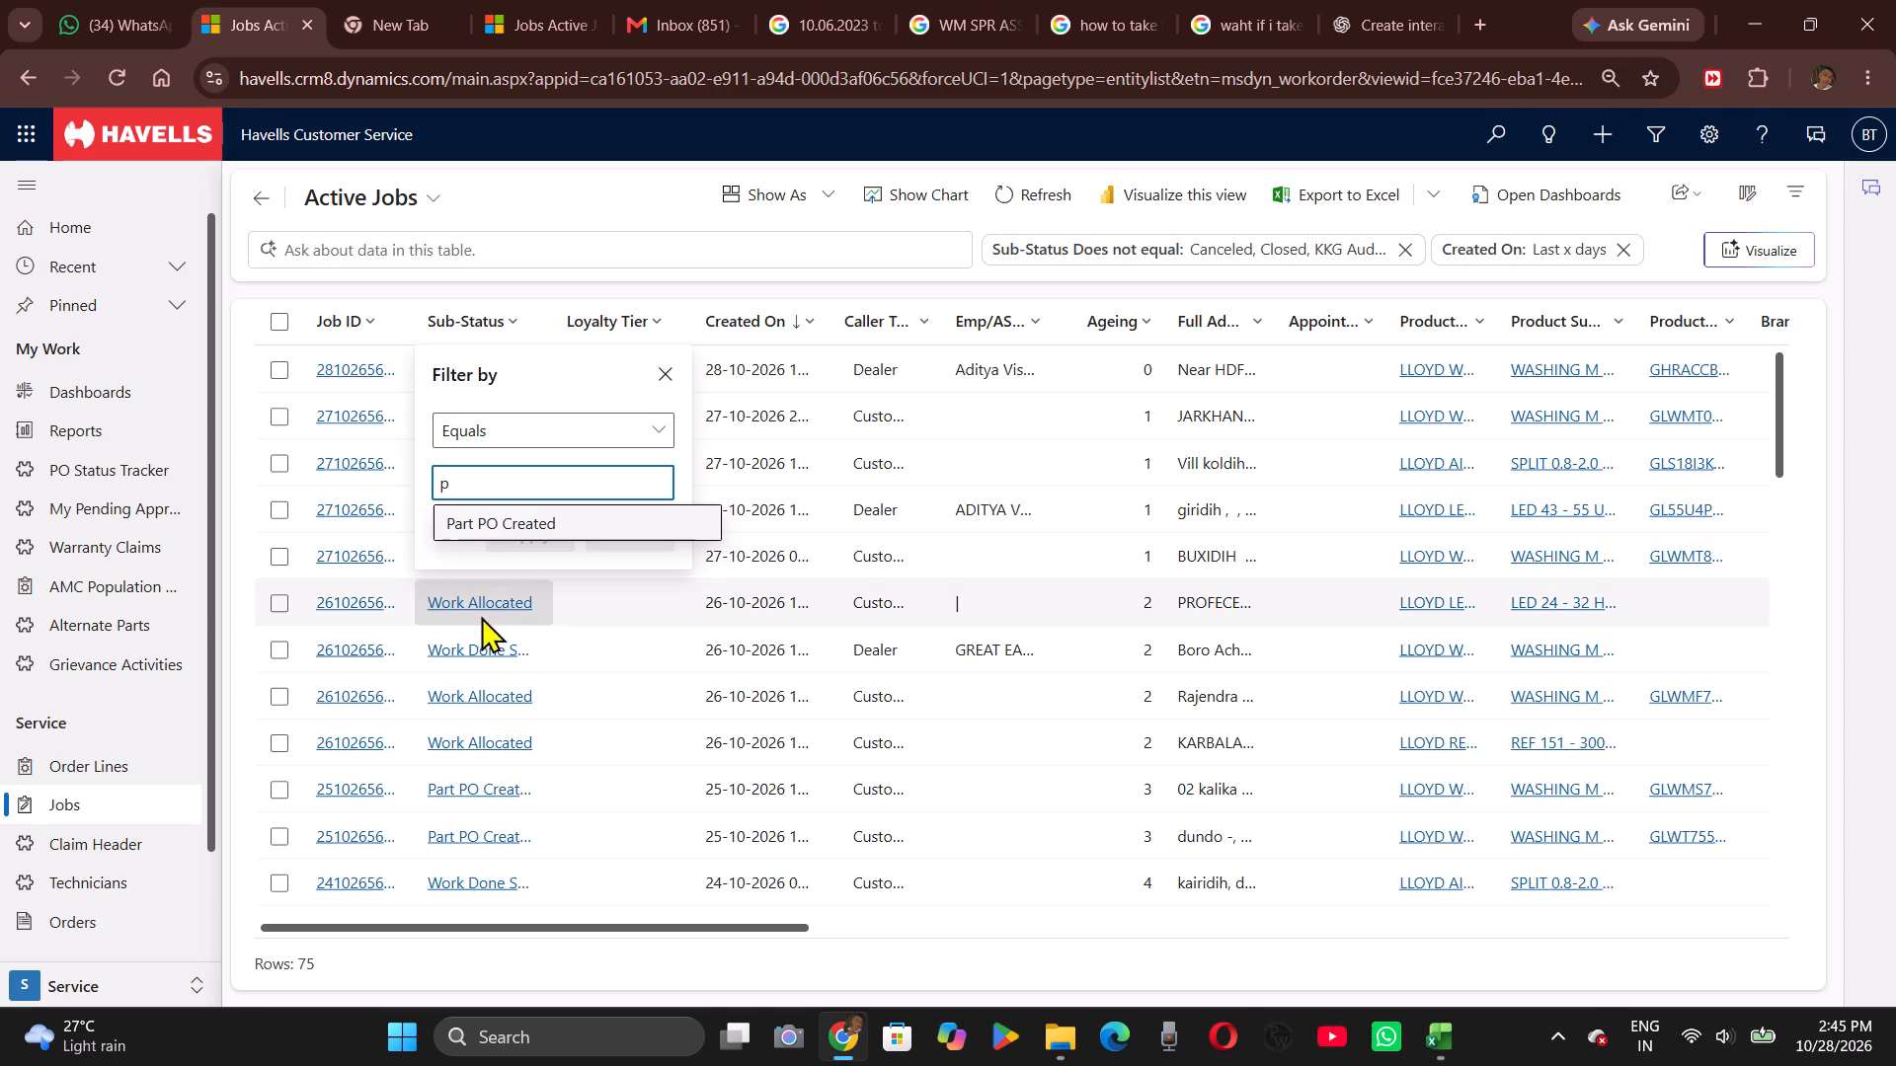
pyautogui.click(527, 526)
pyautogui.click(527, 572)
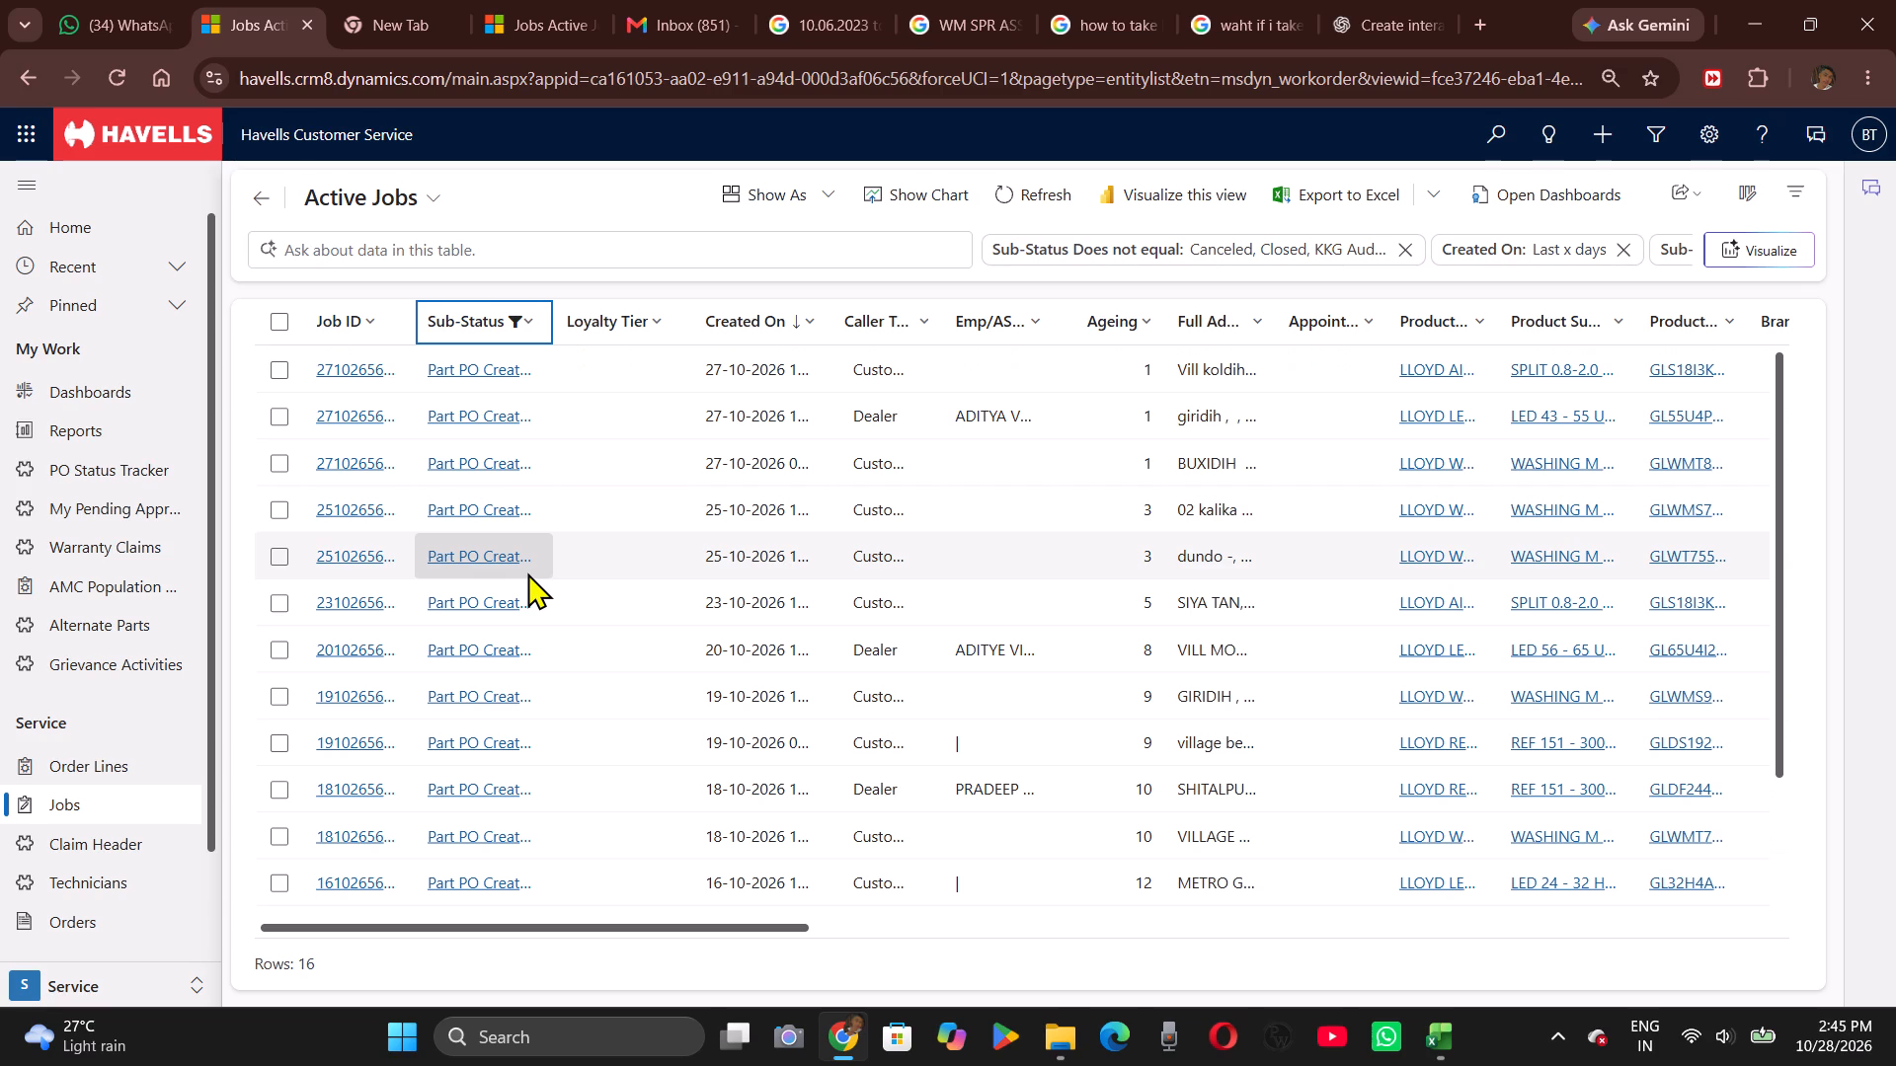
pyautogui.hscroll(-2, 724, 579)
pyautogui.hscroll(2, 724, 579)
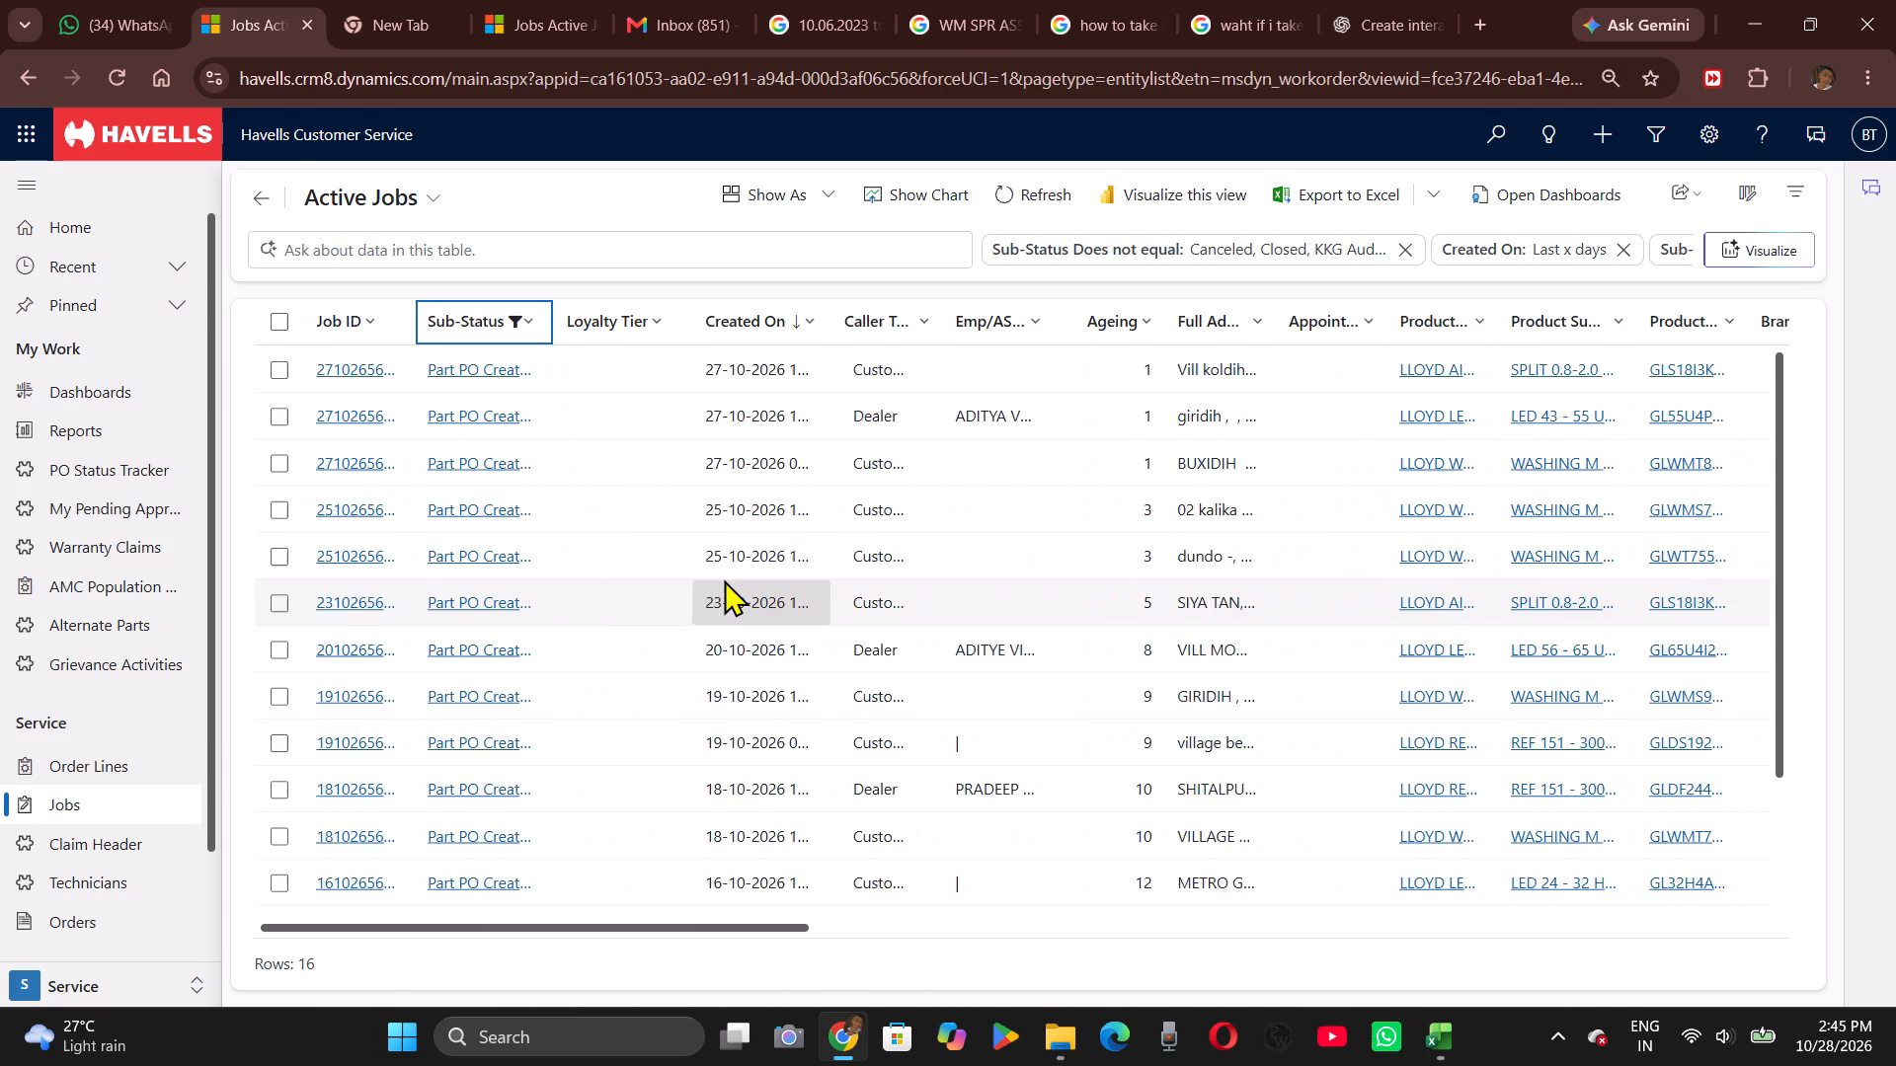
pyautogui.scroll(-3, 724, 579)
pyautogui.tripleClick(1020, 865)
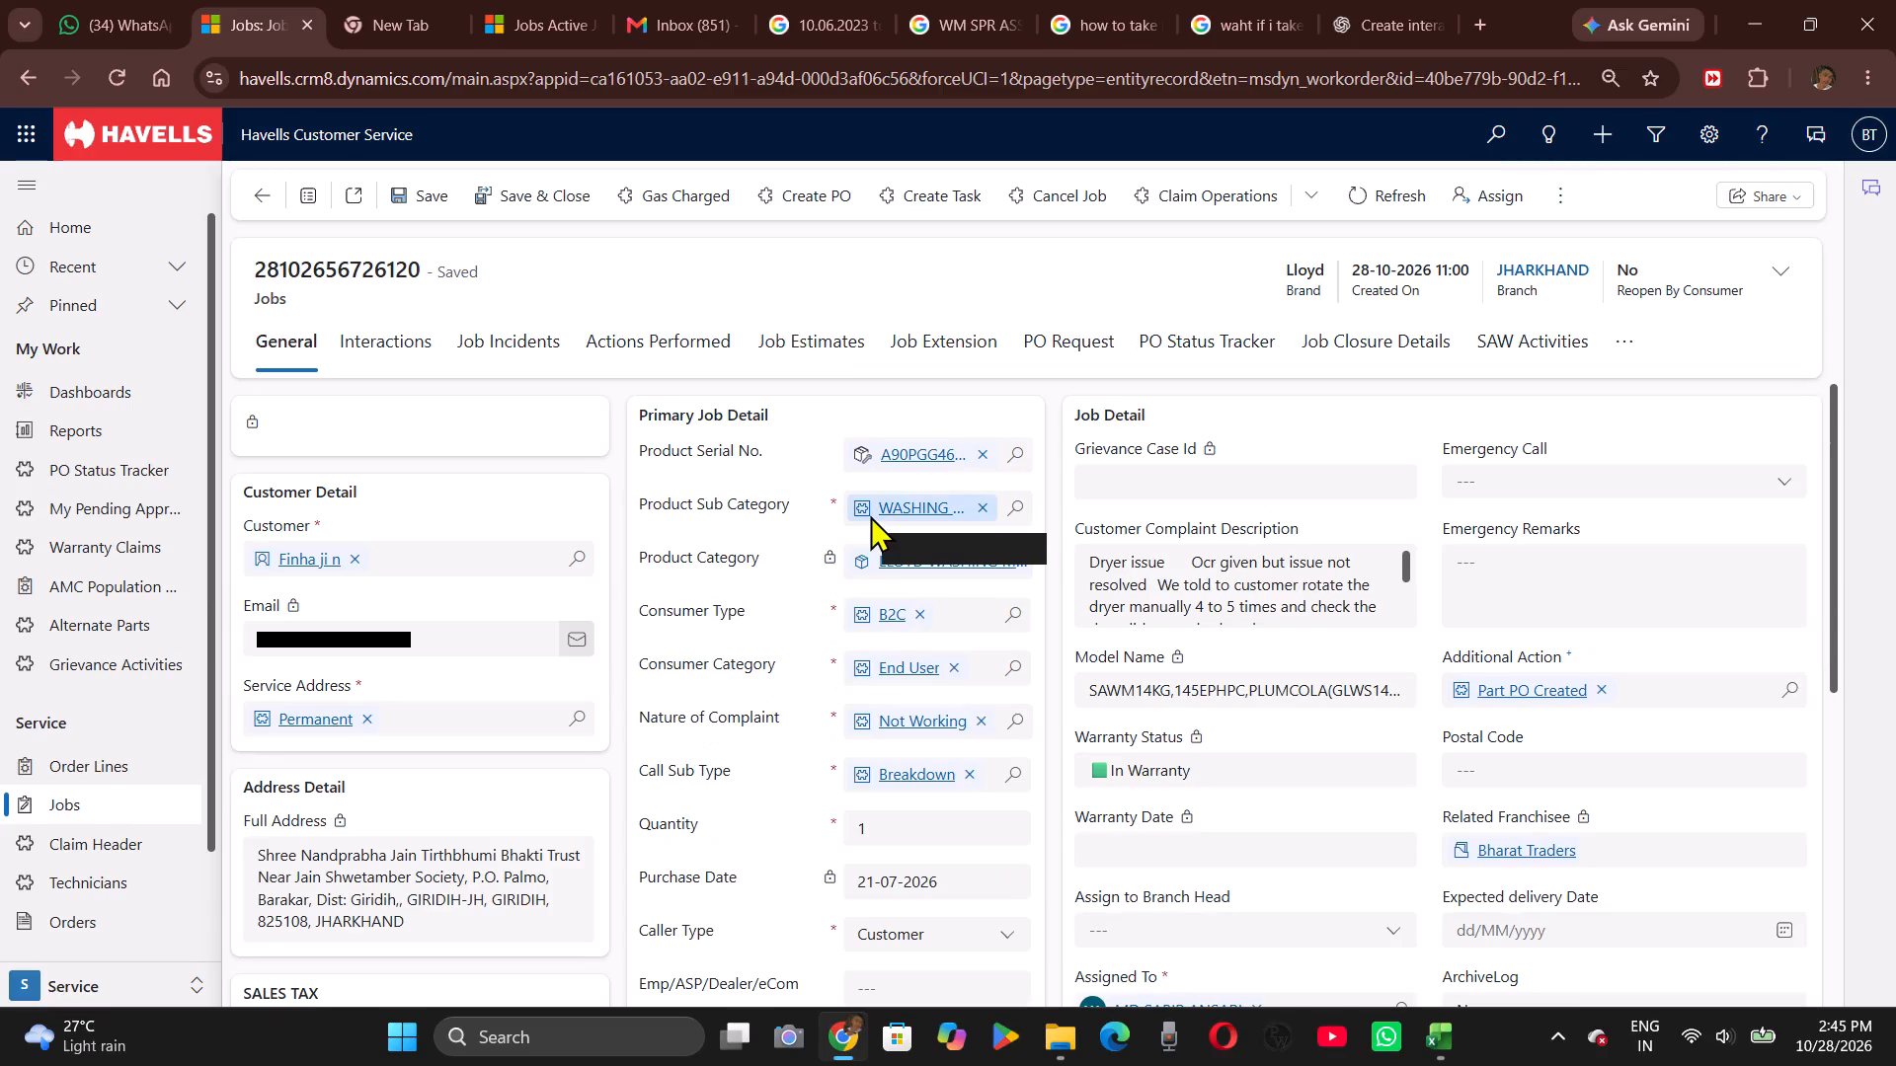
pyautogui.click(708, 350)
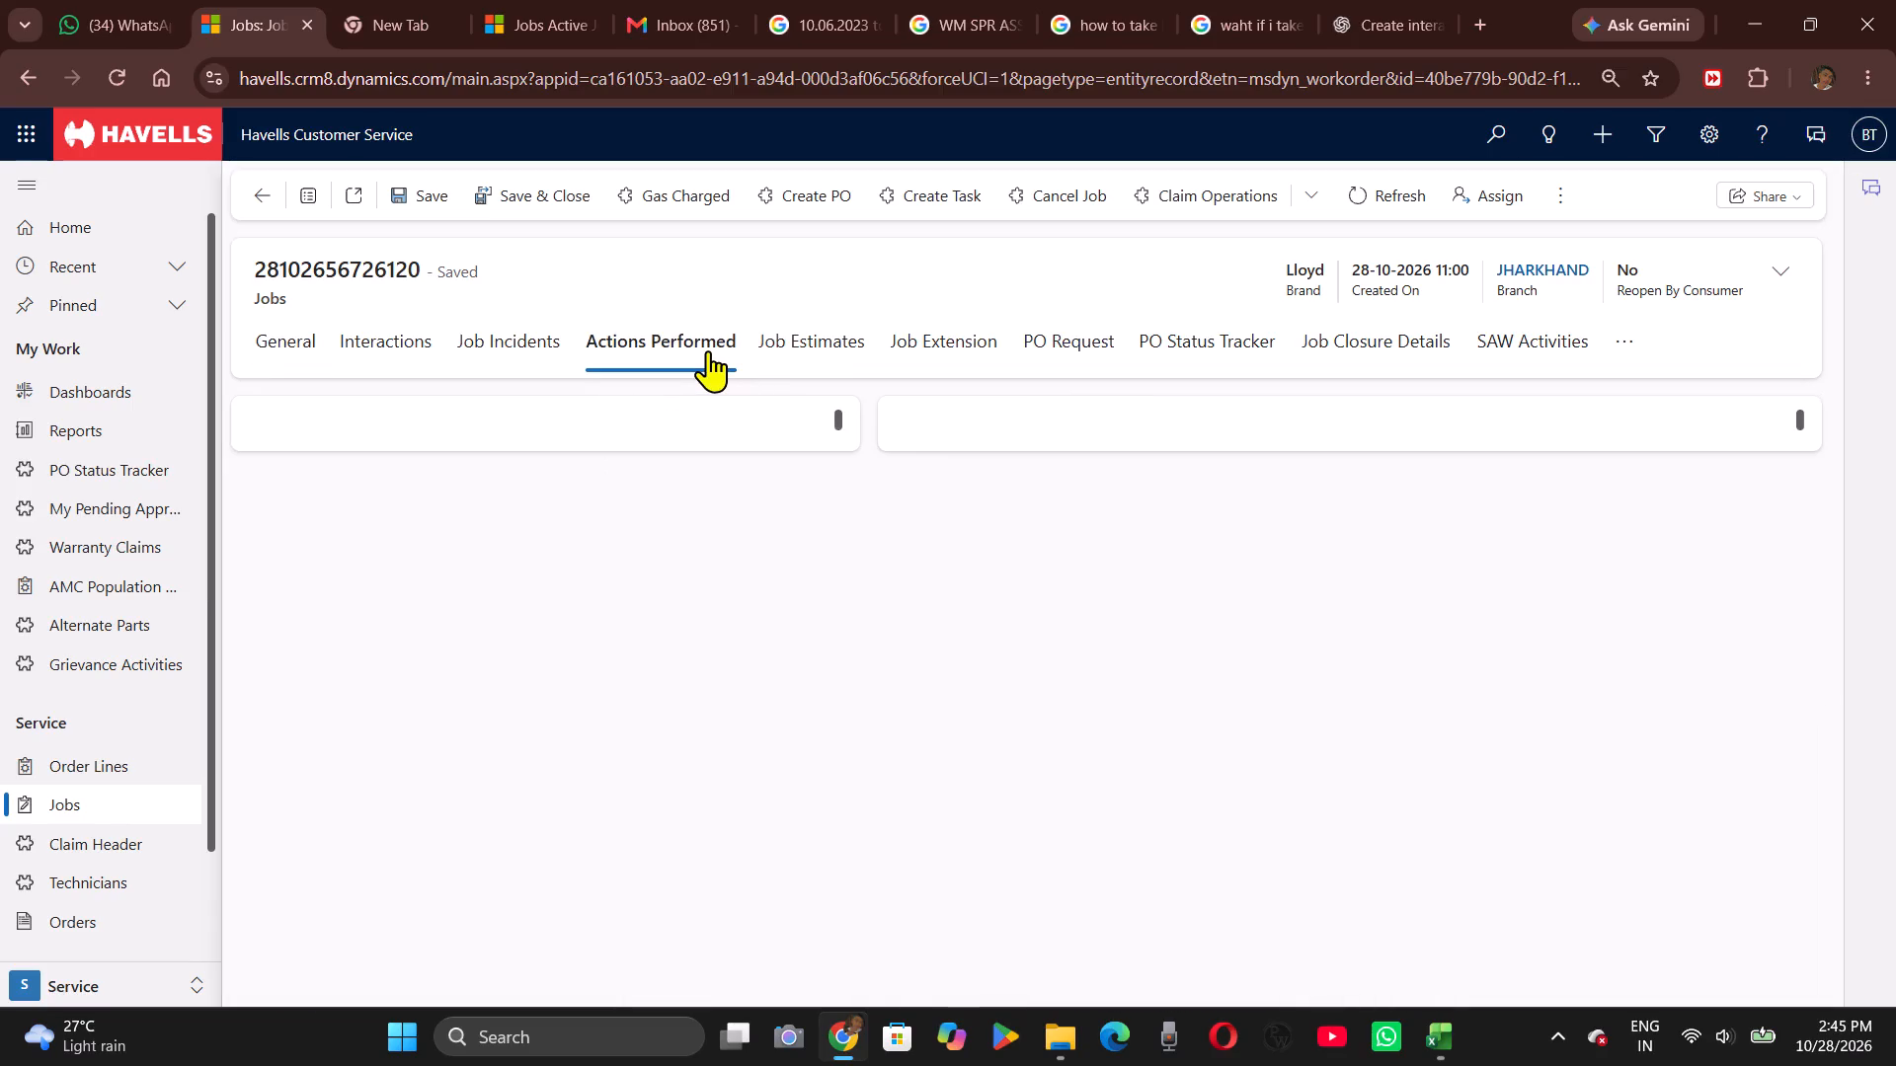
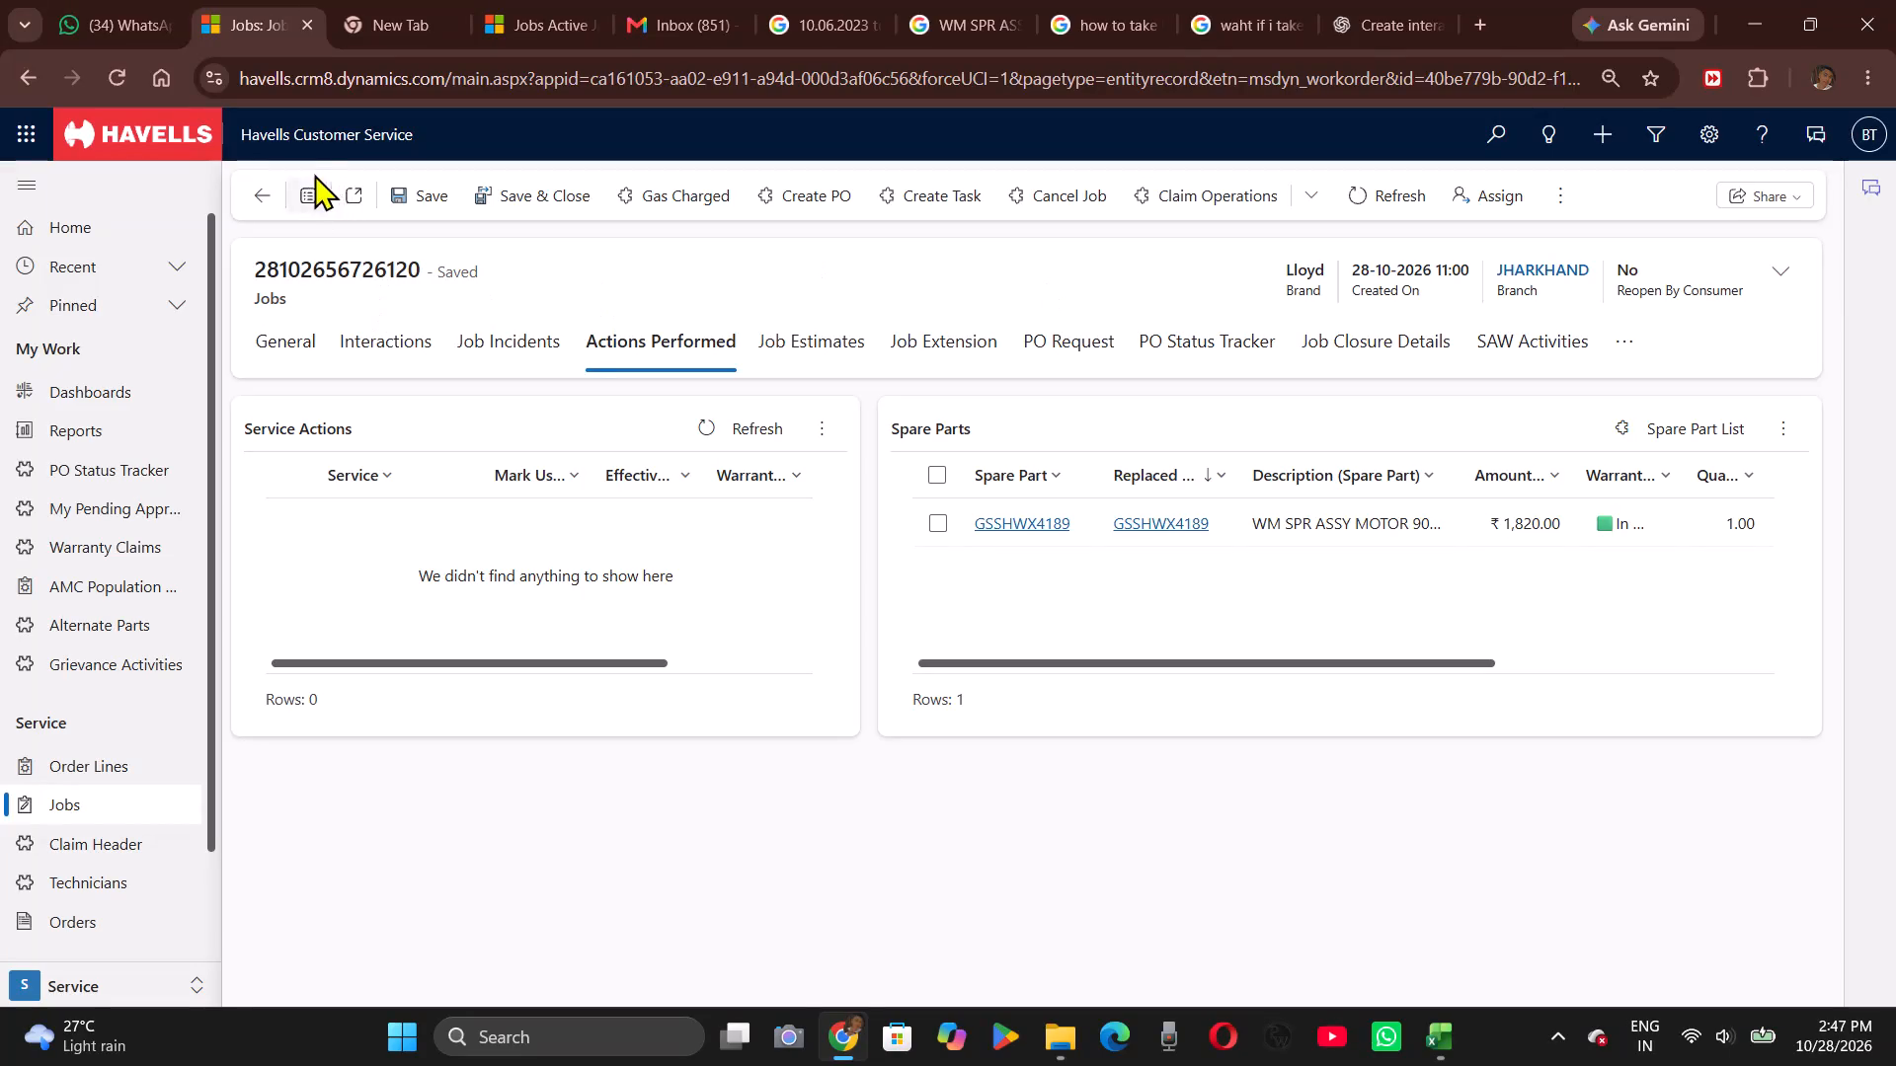
# Return to the Active Jobs list and change the Sub-Status filter to equal Work Allocated.
pyautogui.click(261, 195)
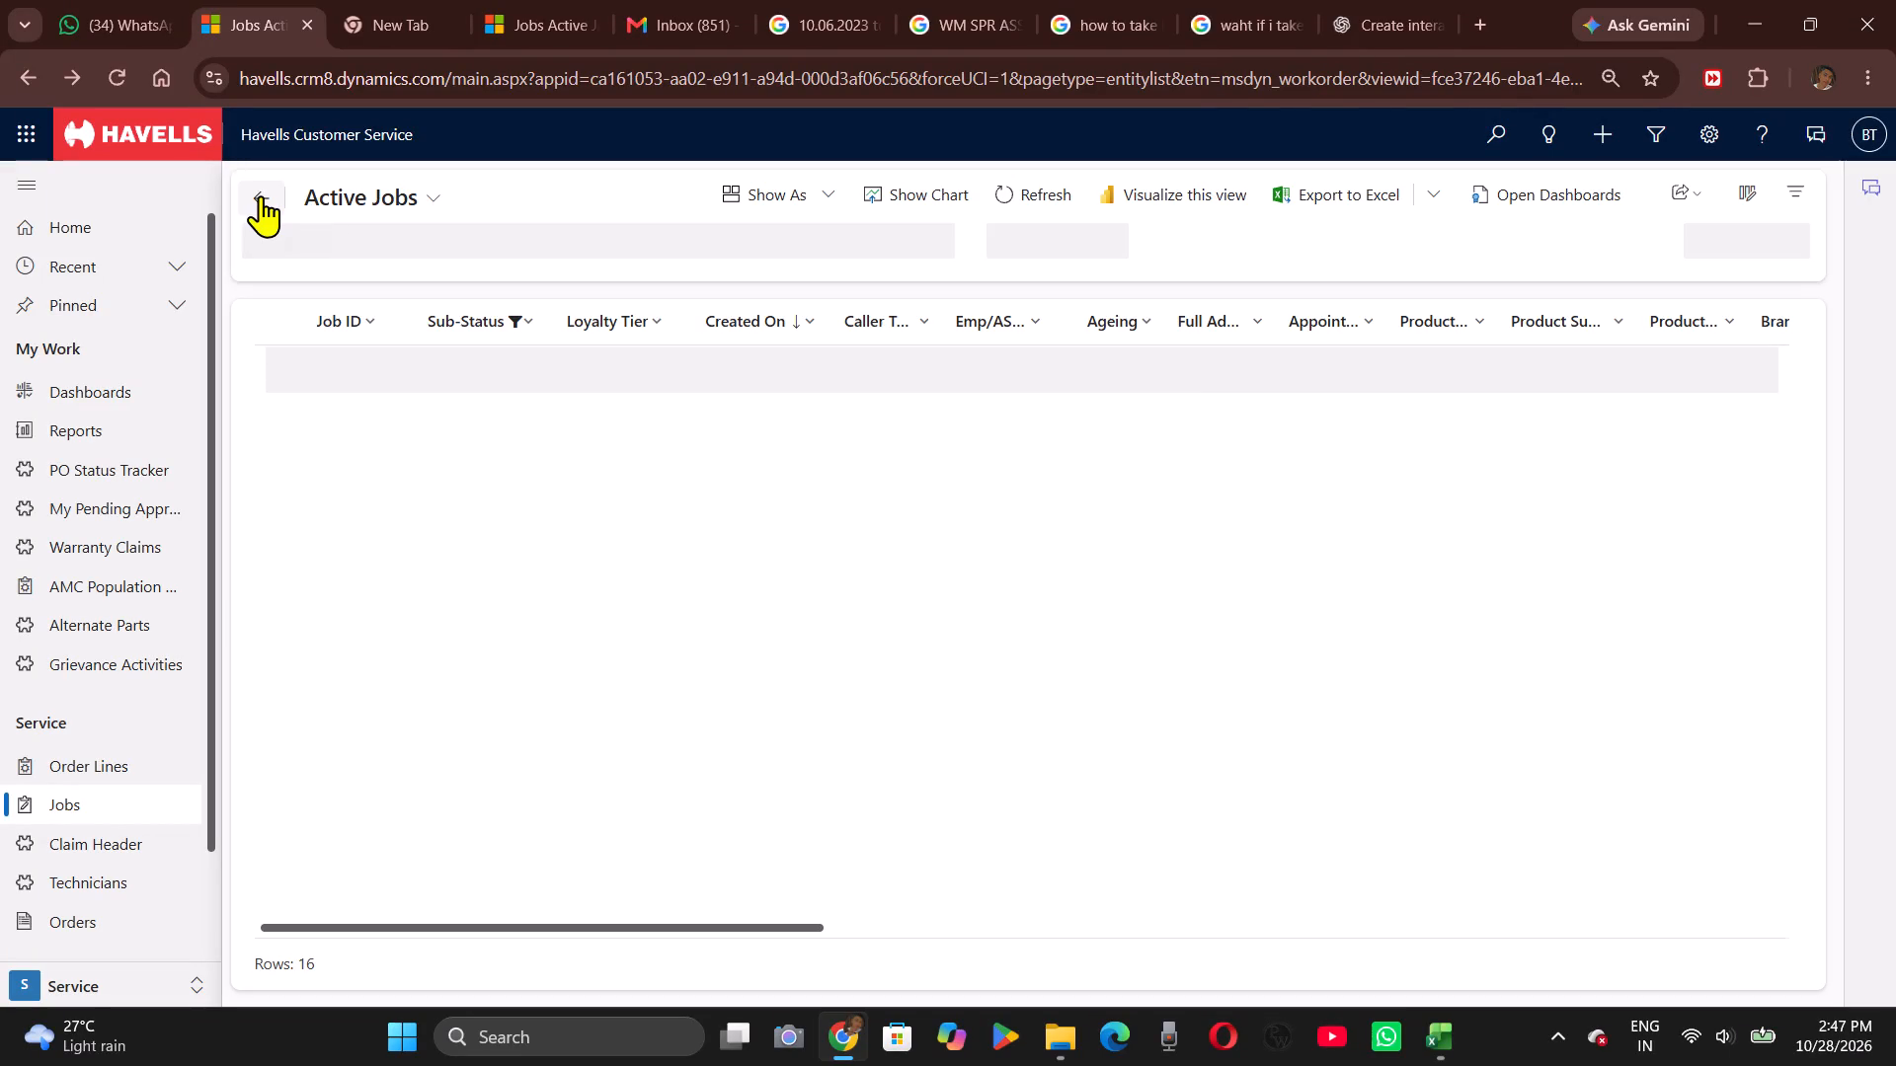
pyautogui.hscroll(-1, 1115, 503)
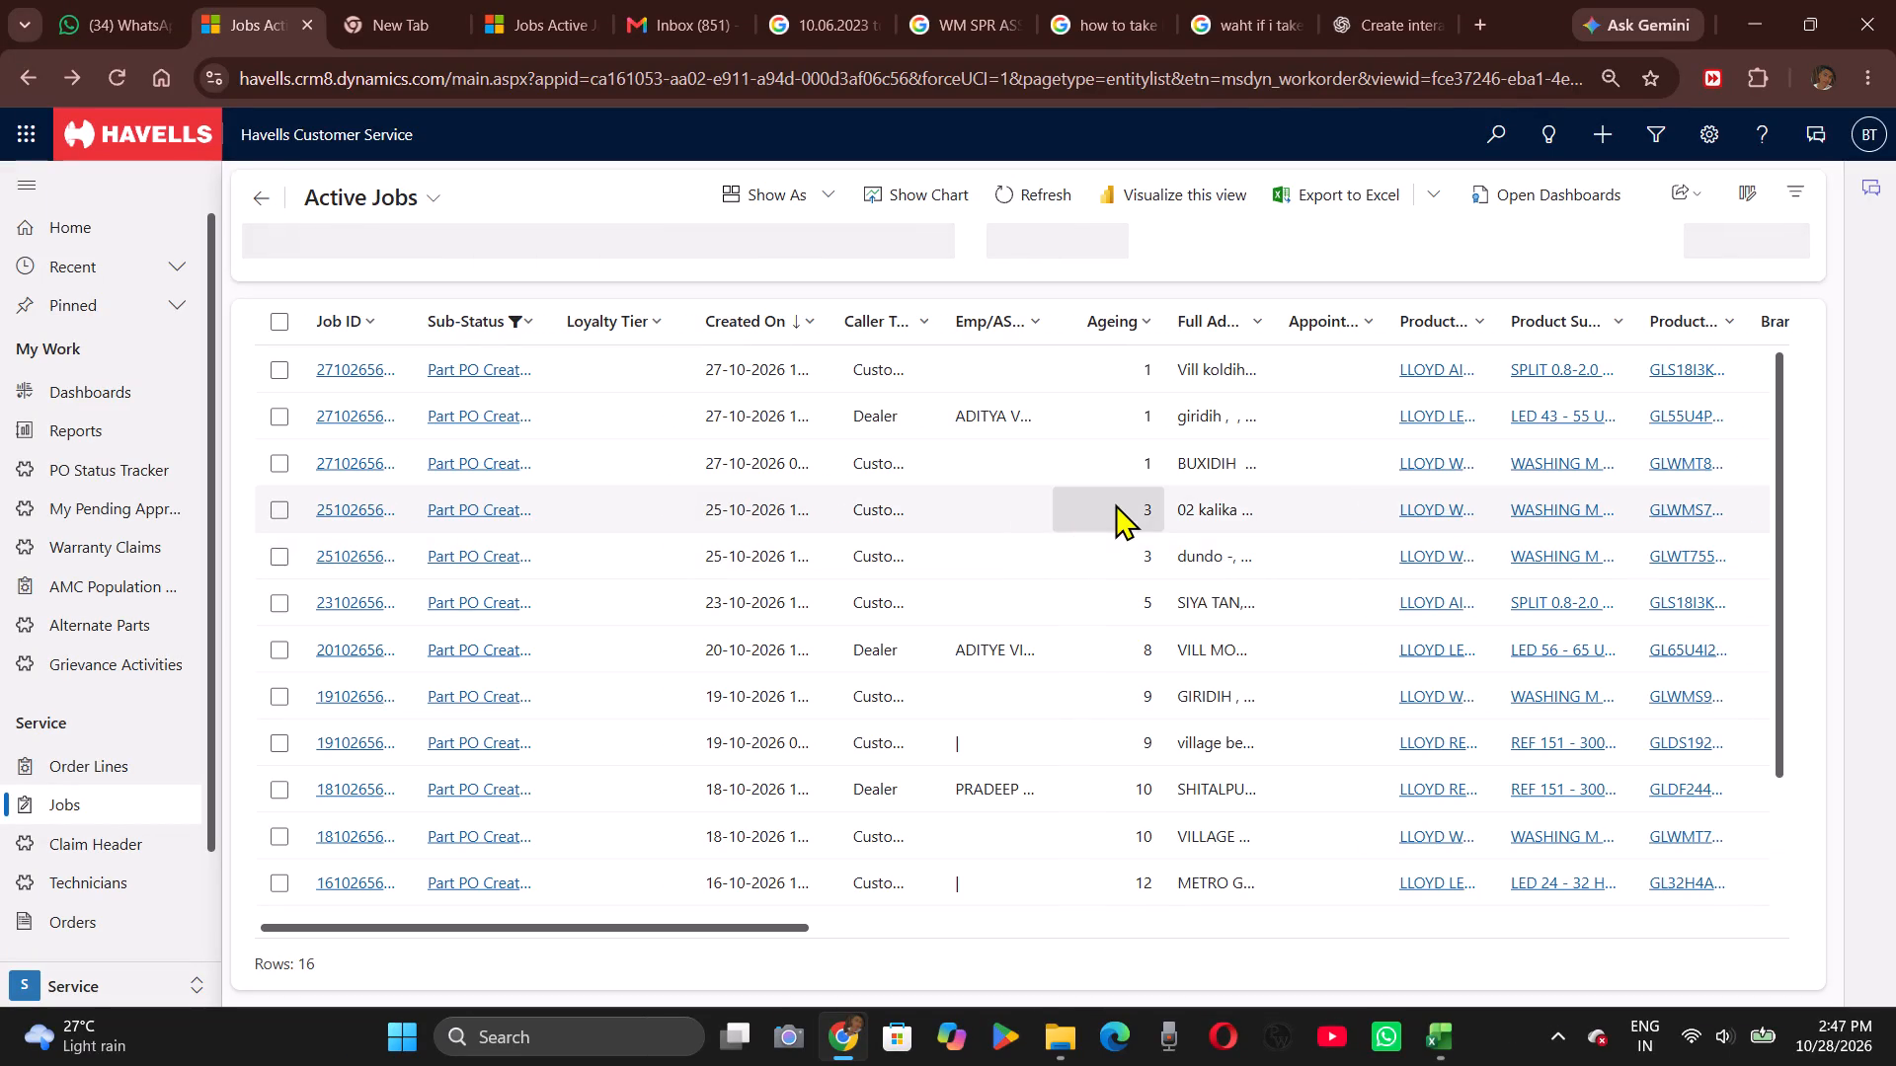
pyautogui.hscroll(-1, 1115, 503)
pyautogui.hscroll(1, 1115, 503)
pyautogui.click(492, 332)
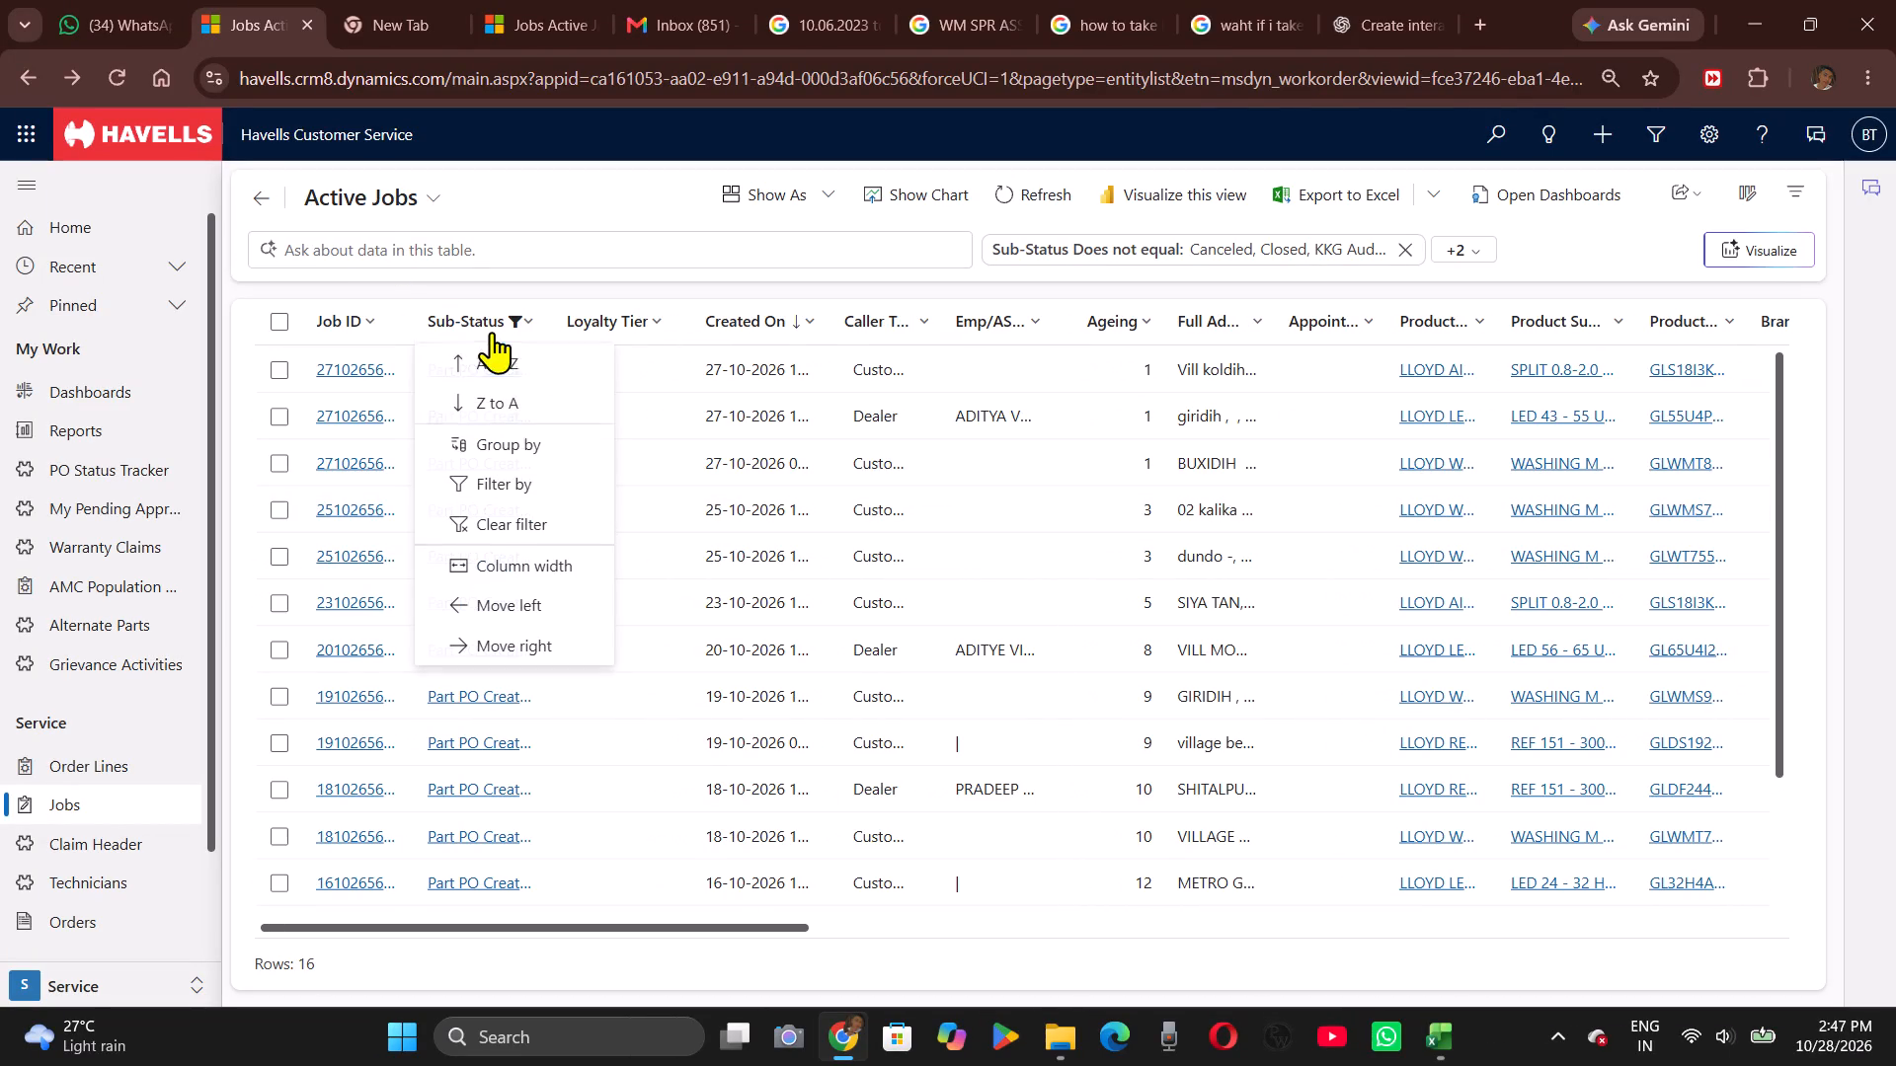
pyautogui.click(538, 477)
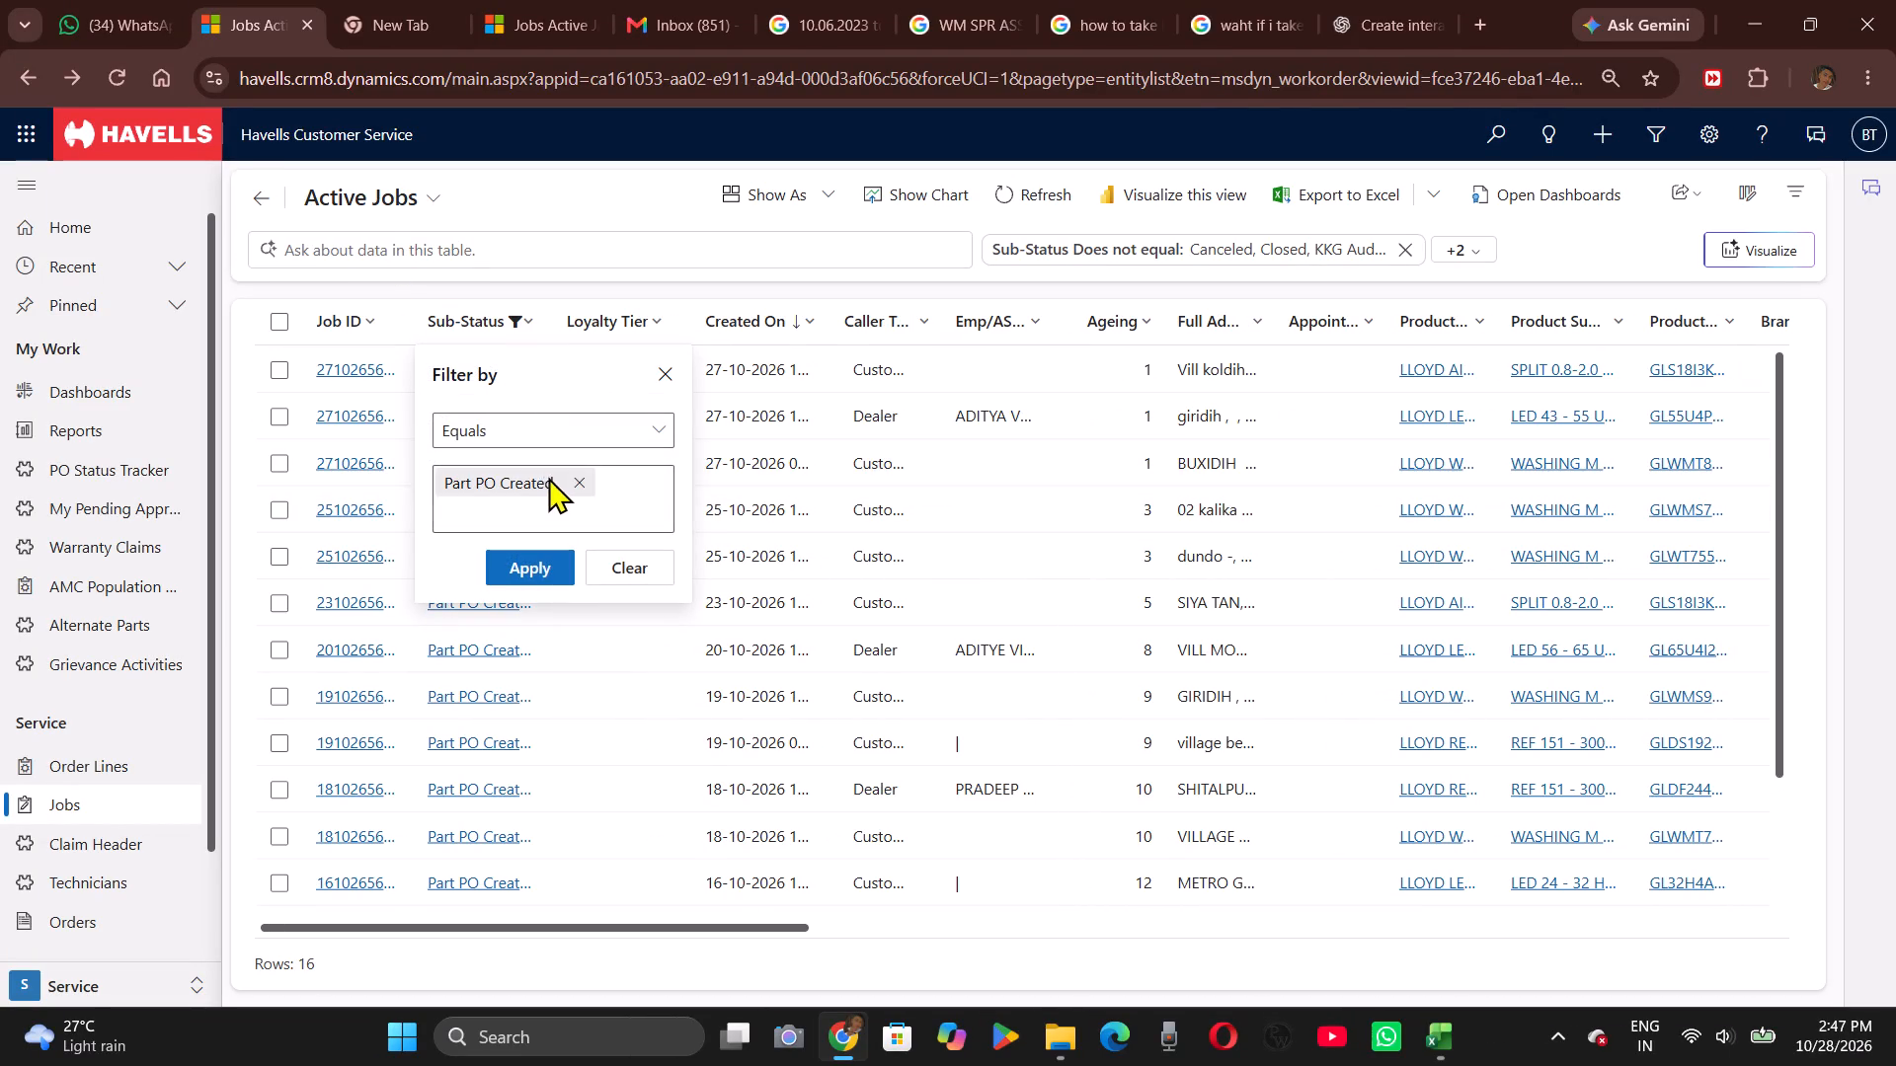
pyautogui.click(574, 477)
pyautogui.press('w')
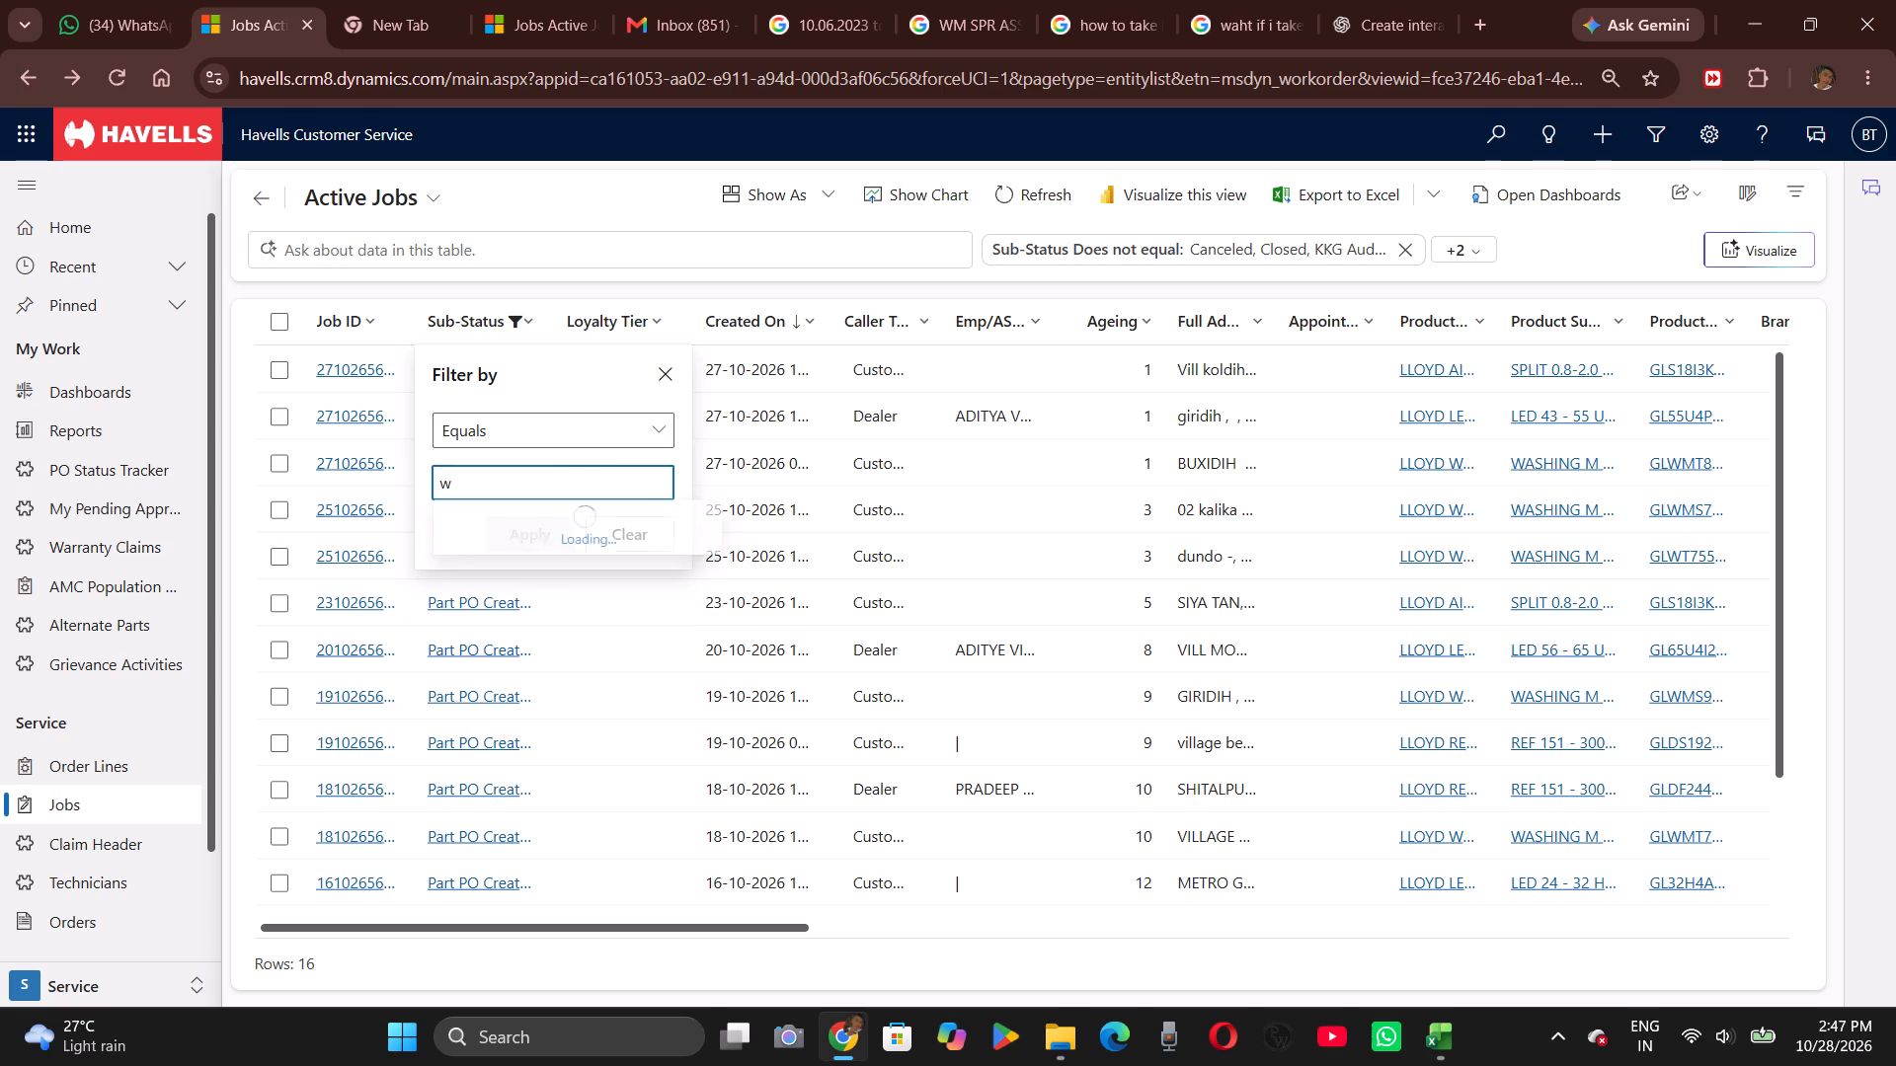
pyautogui.click(578, 531)
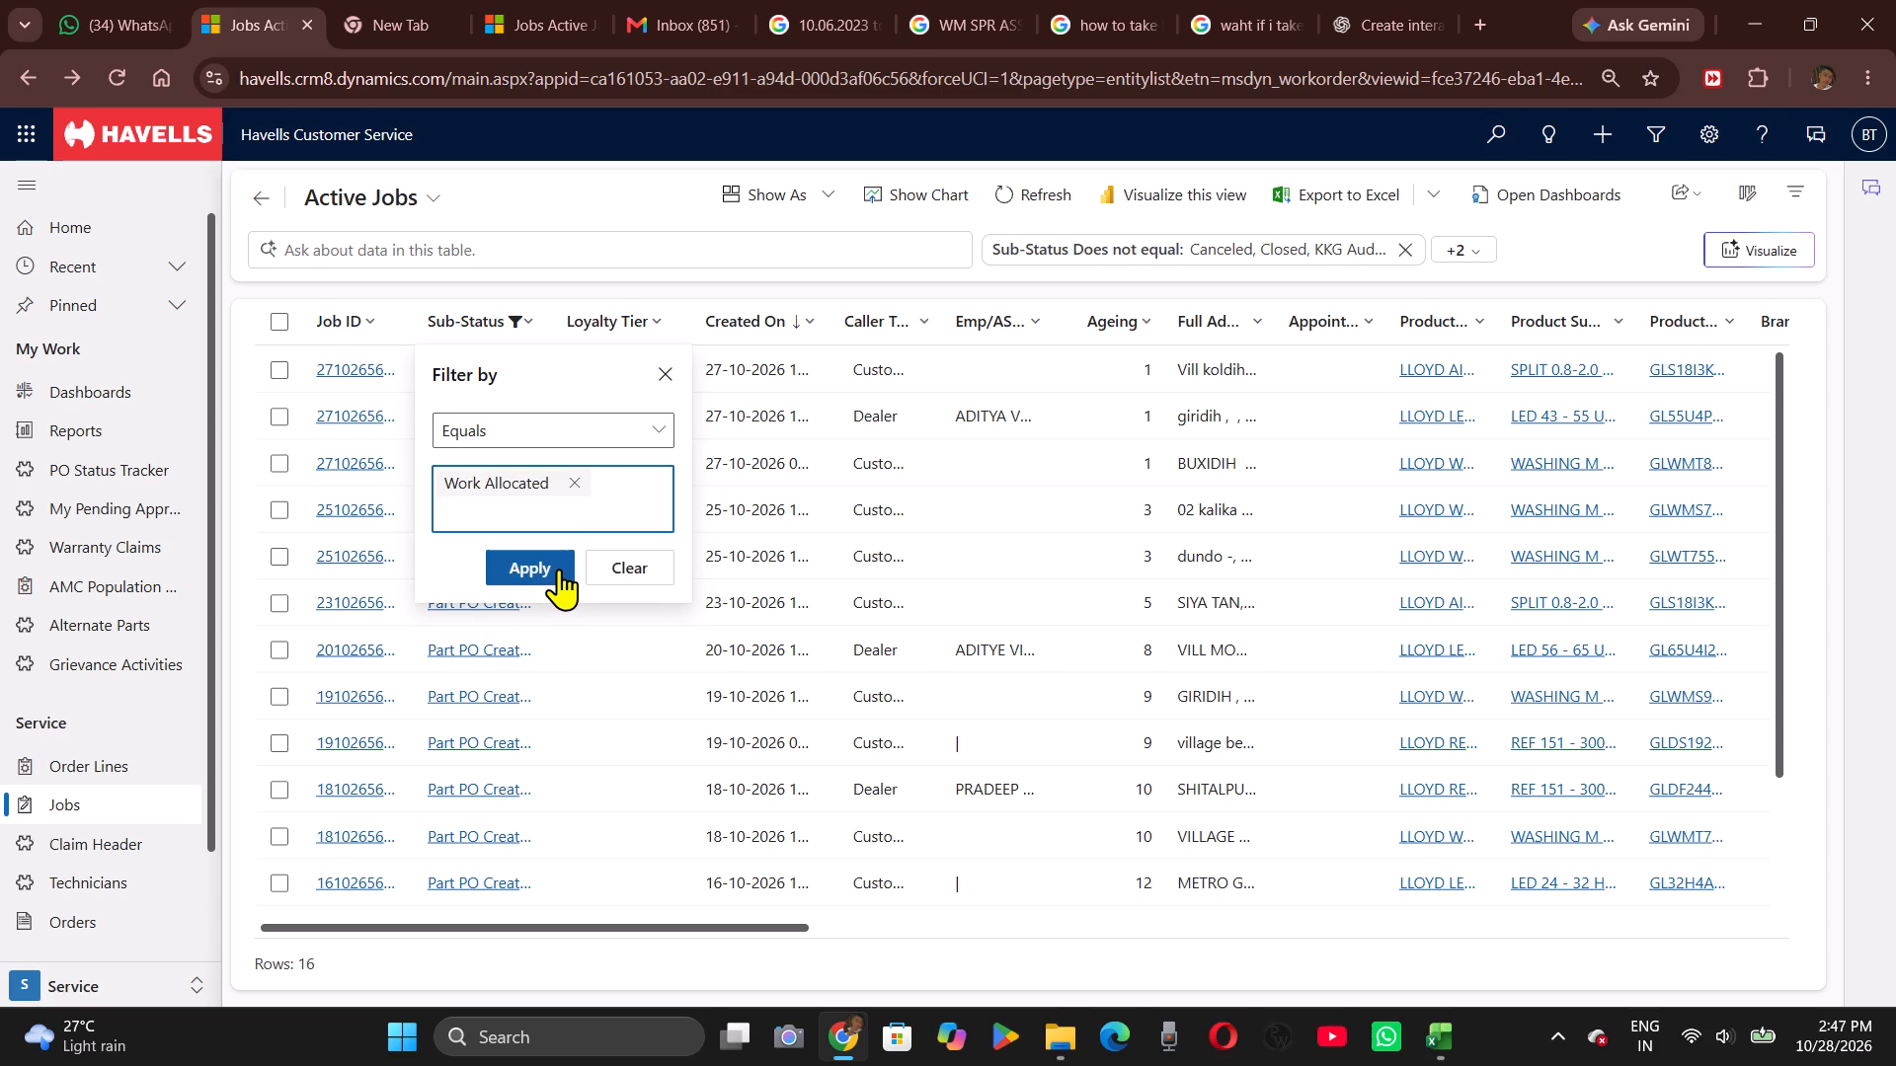
pyautogui.click(559, 569)
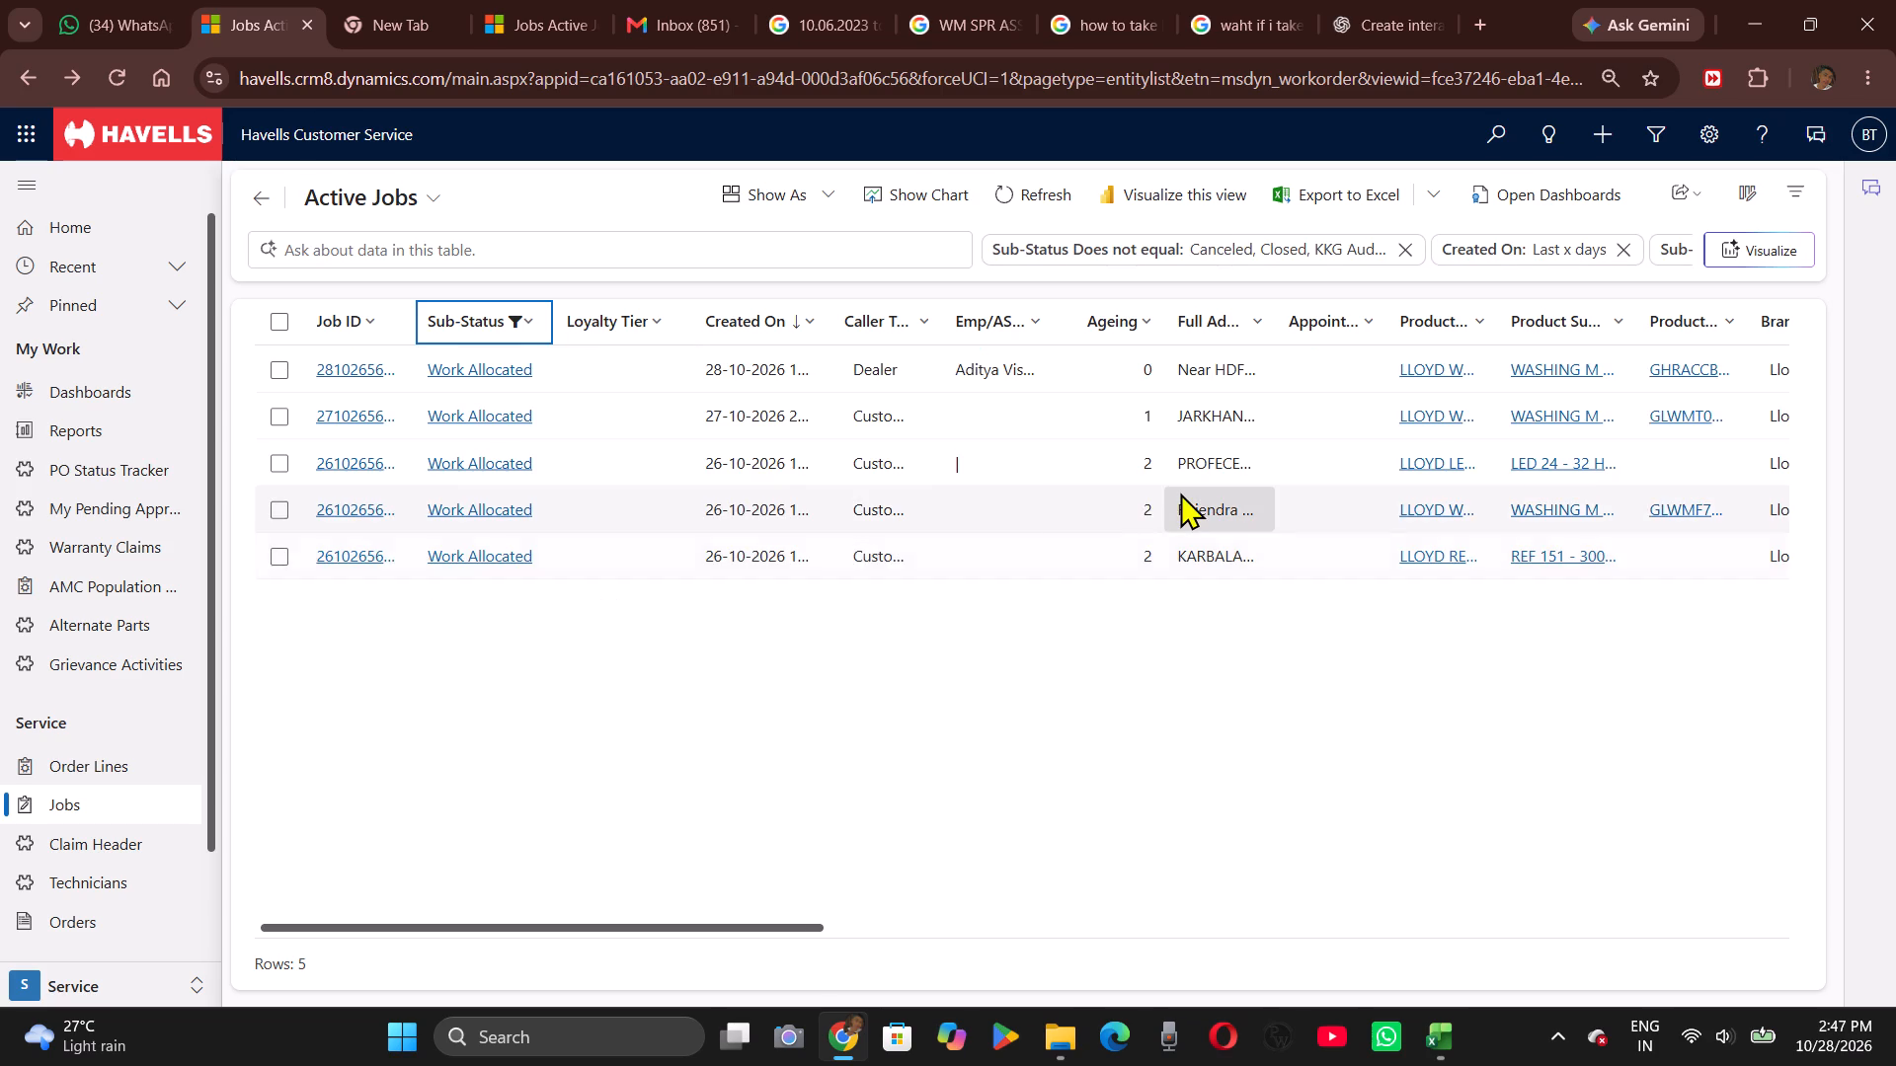
pyautogui.hscroll(-4, 1180, 493)
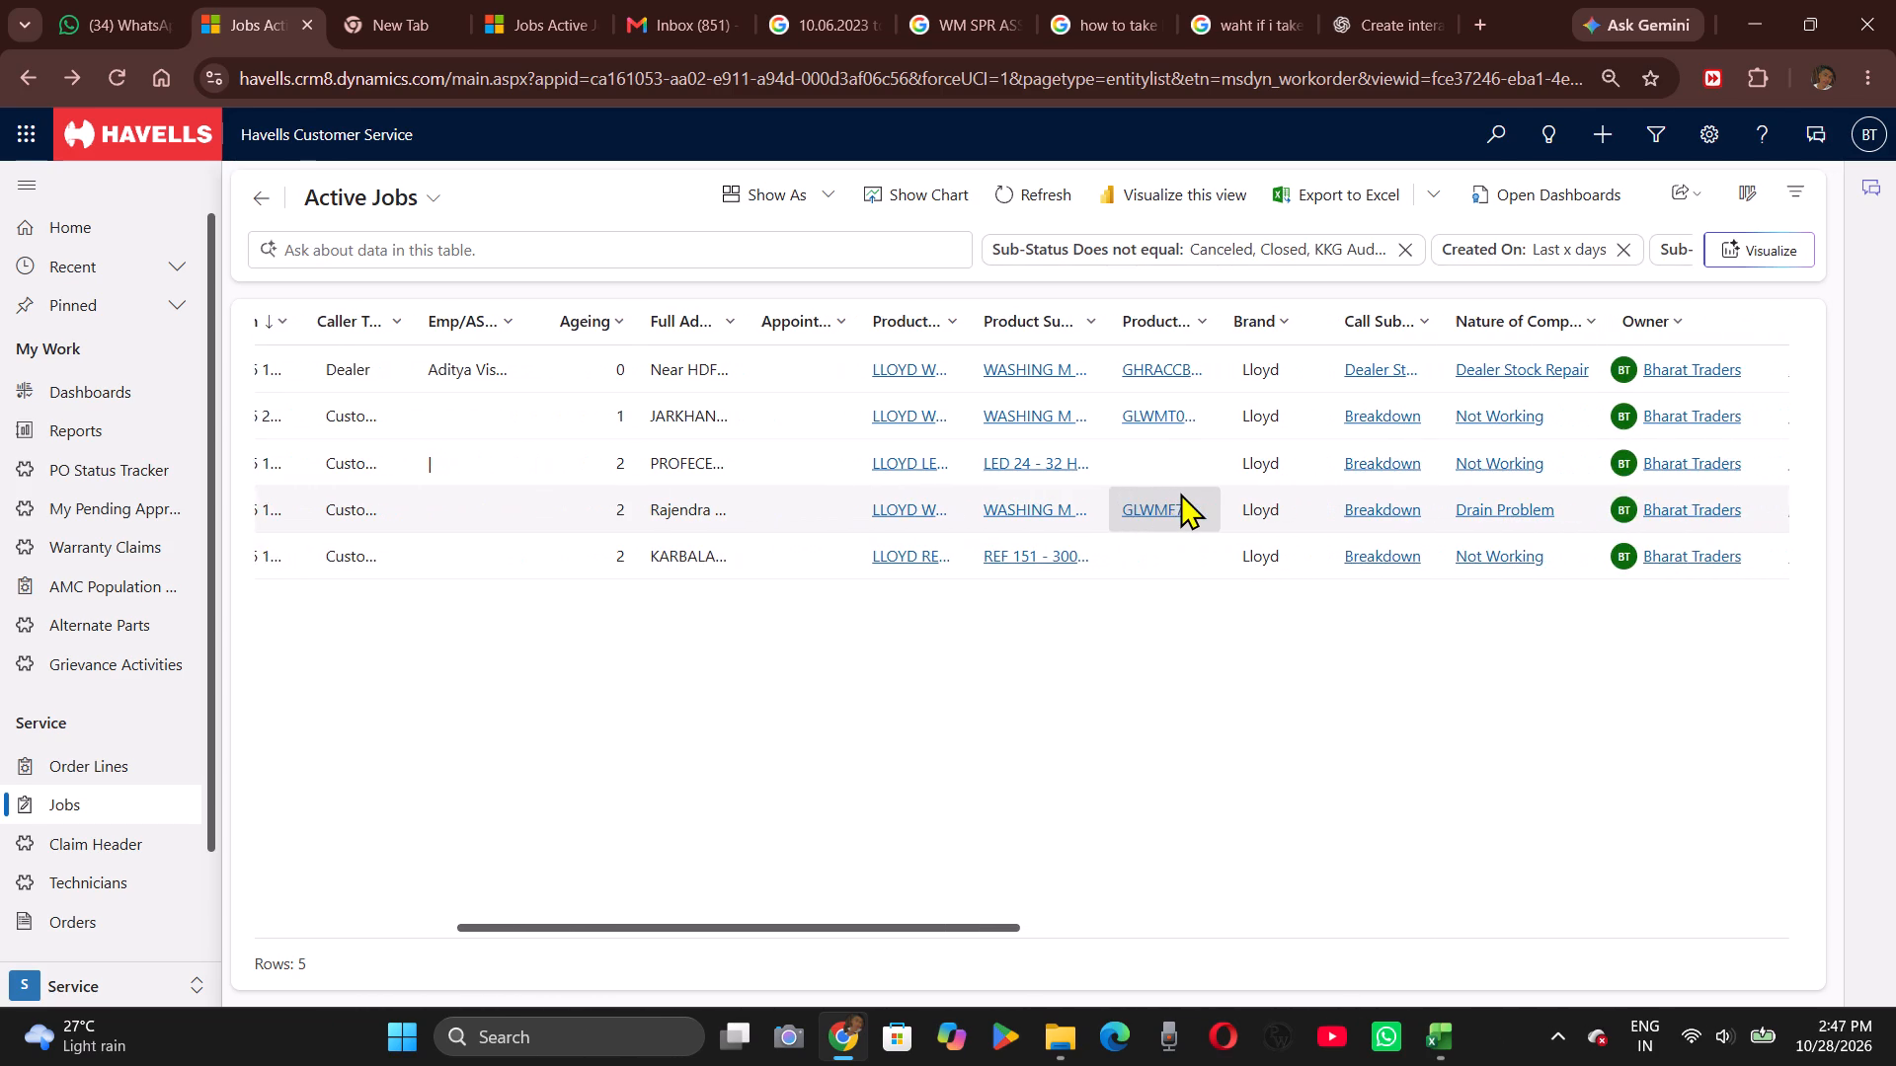
pyautogui.hscroll(-1, 1180, 493)
pyautogui.scroll(1, 1180, 493)
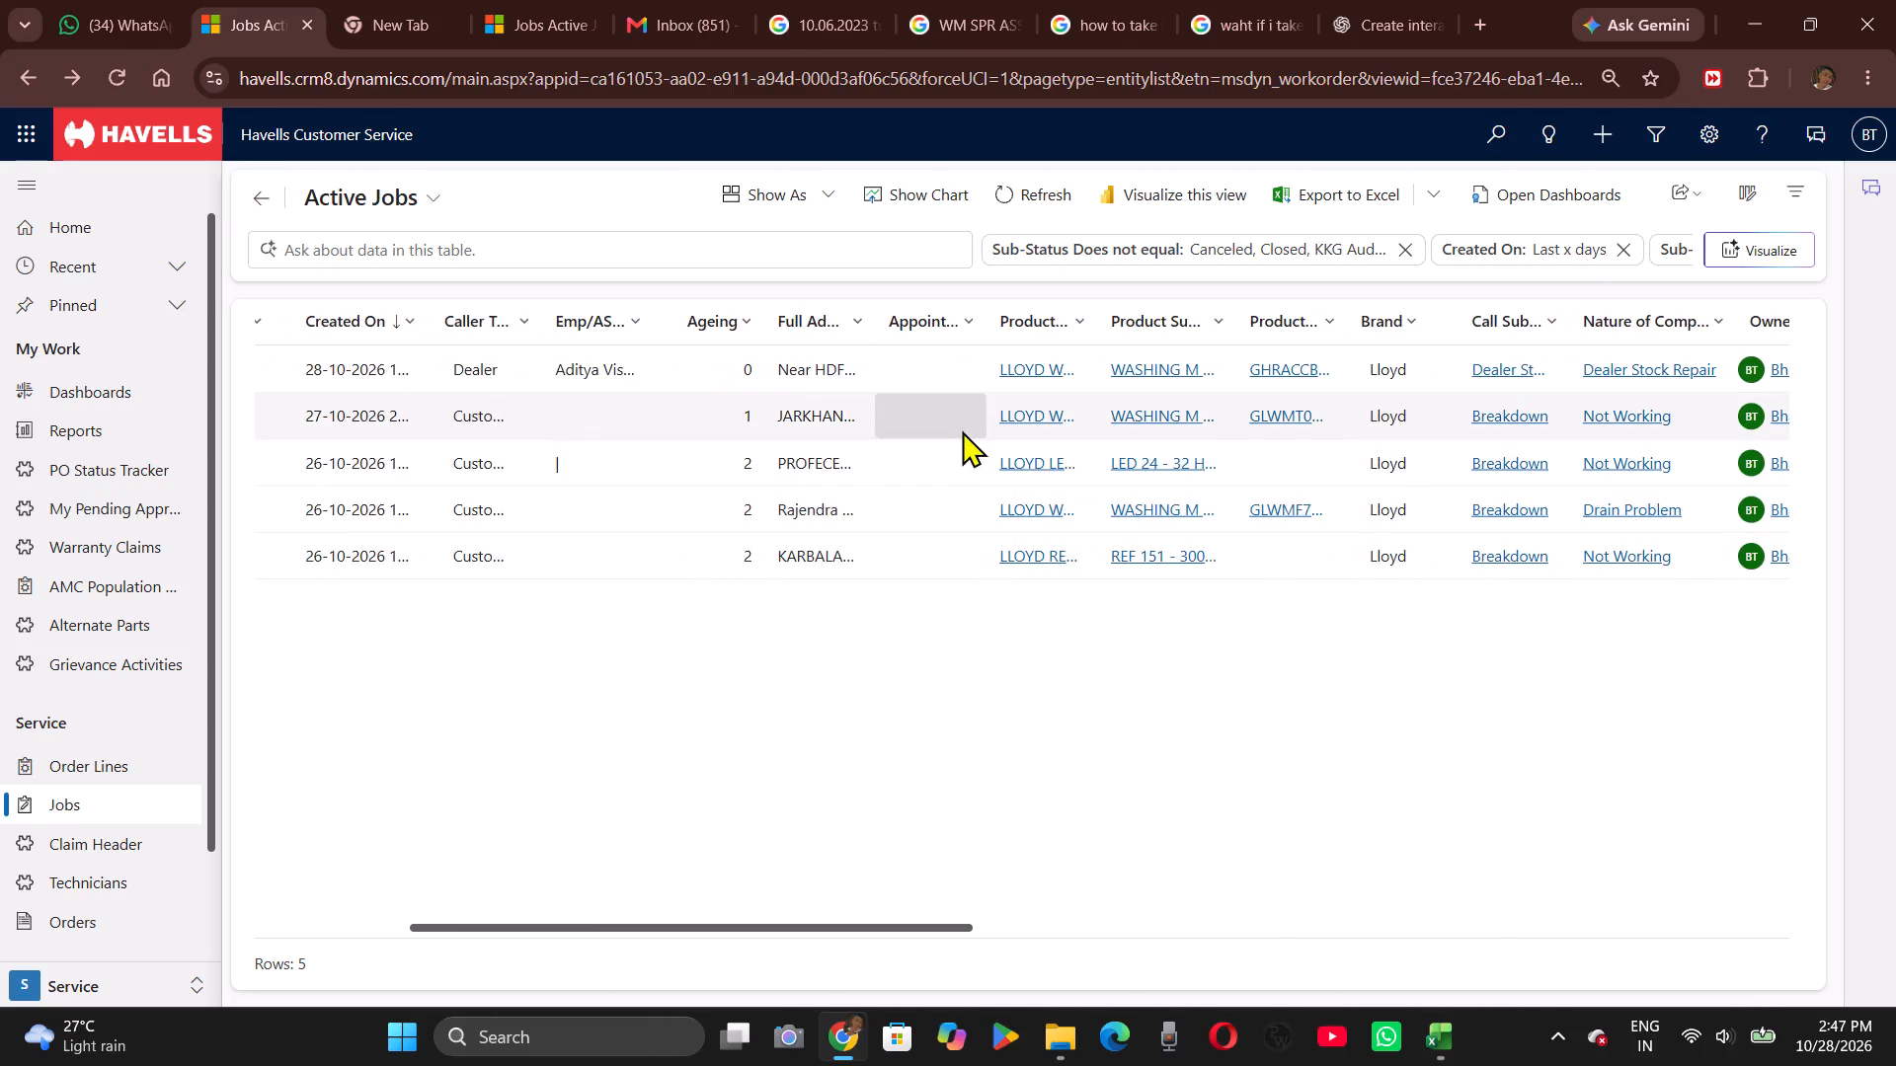
pyautogui.tripleClick(956, 428)
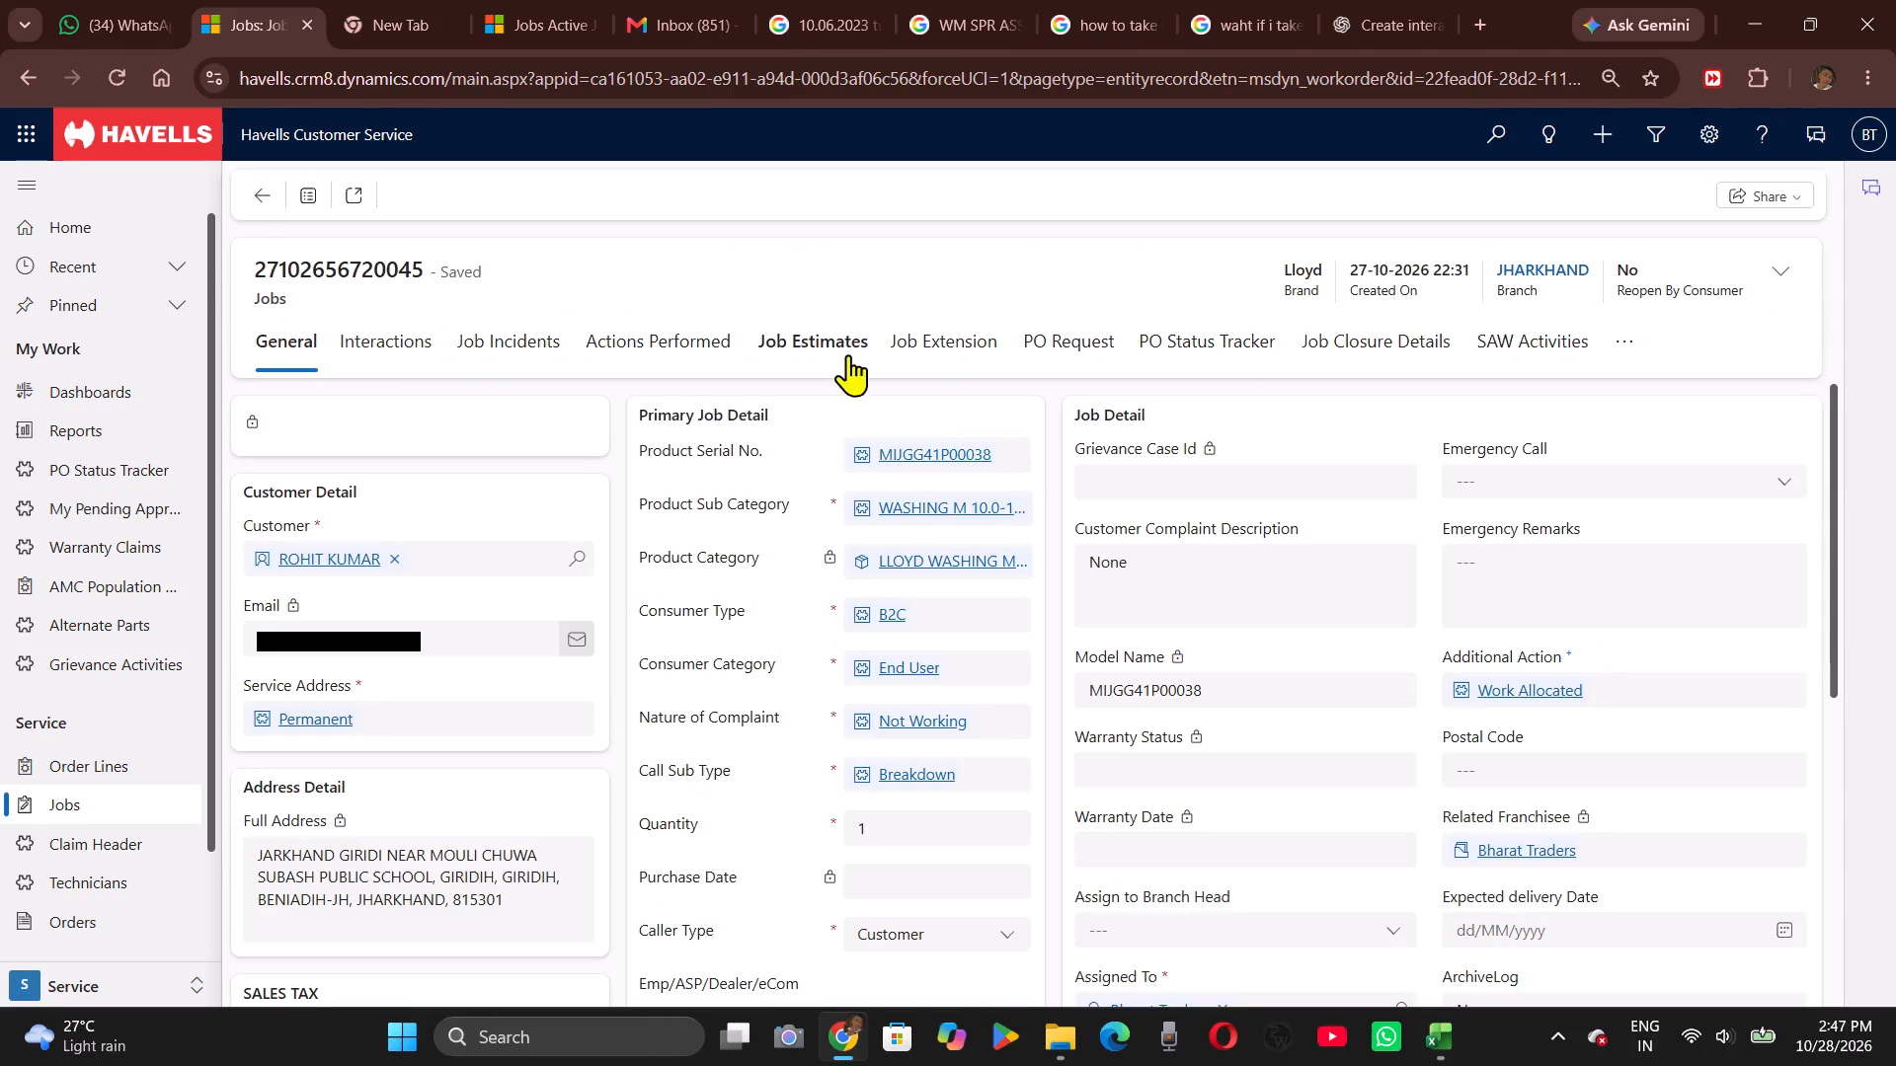
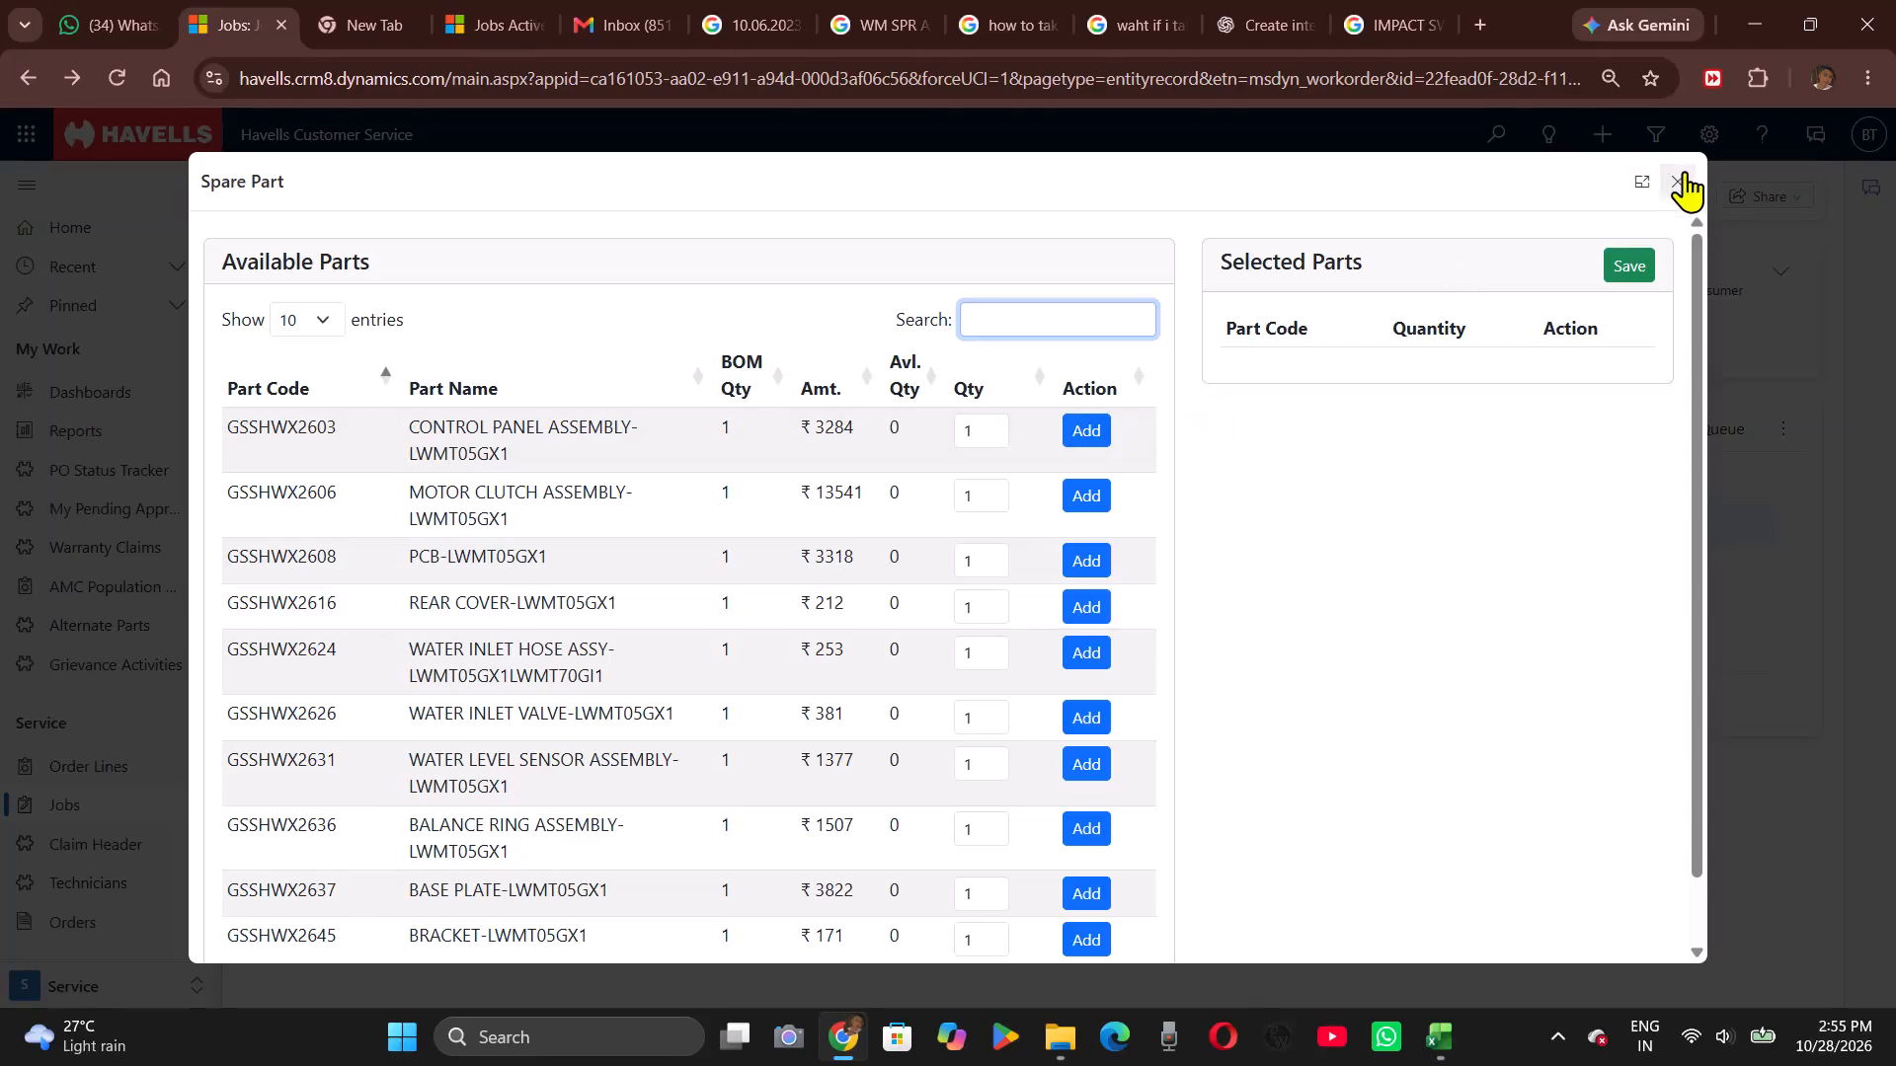
# Close the spare part selection and the incident, and check the product code and model on the job's customer asset record.
pyautogui.click(1683, 180)
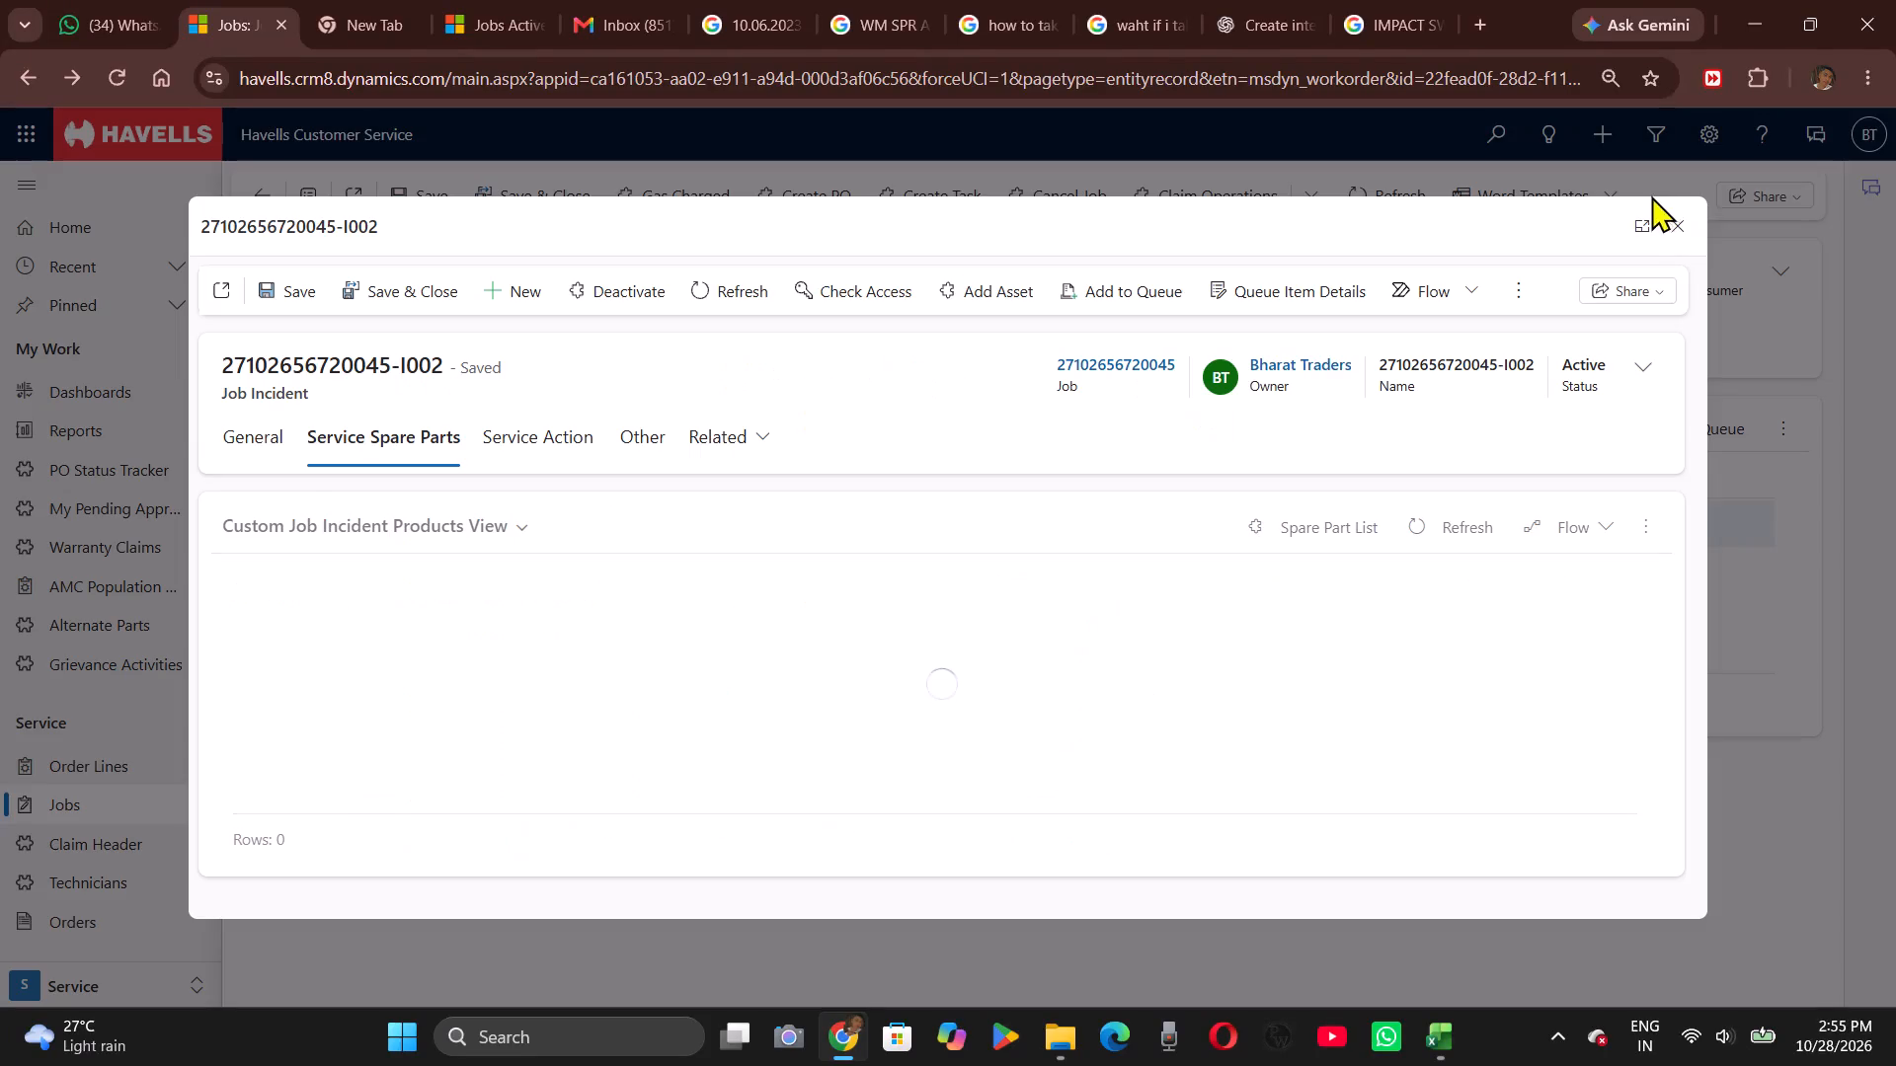
pyautogui.click(1678, 225)
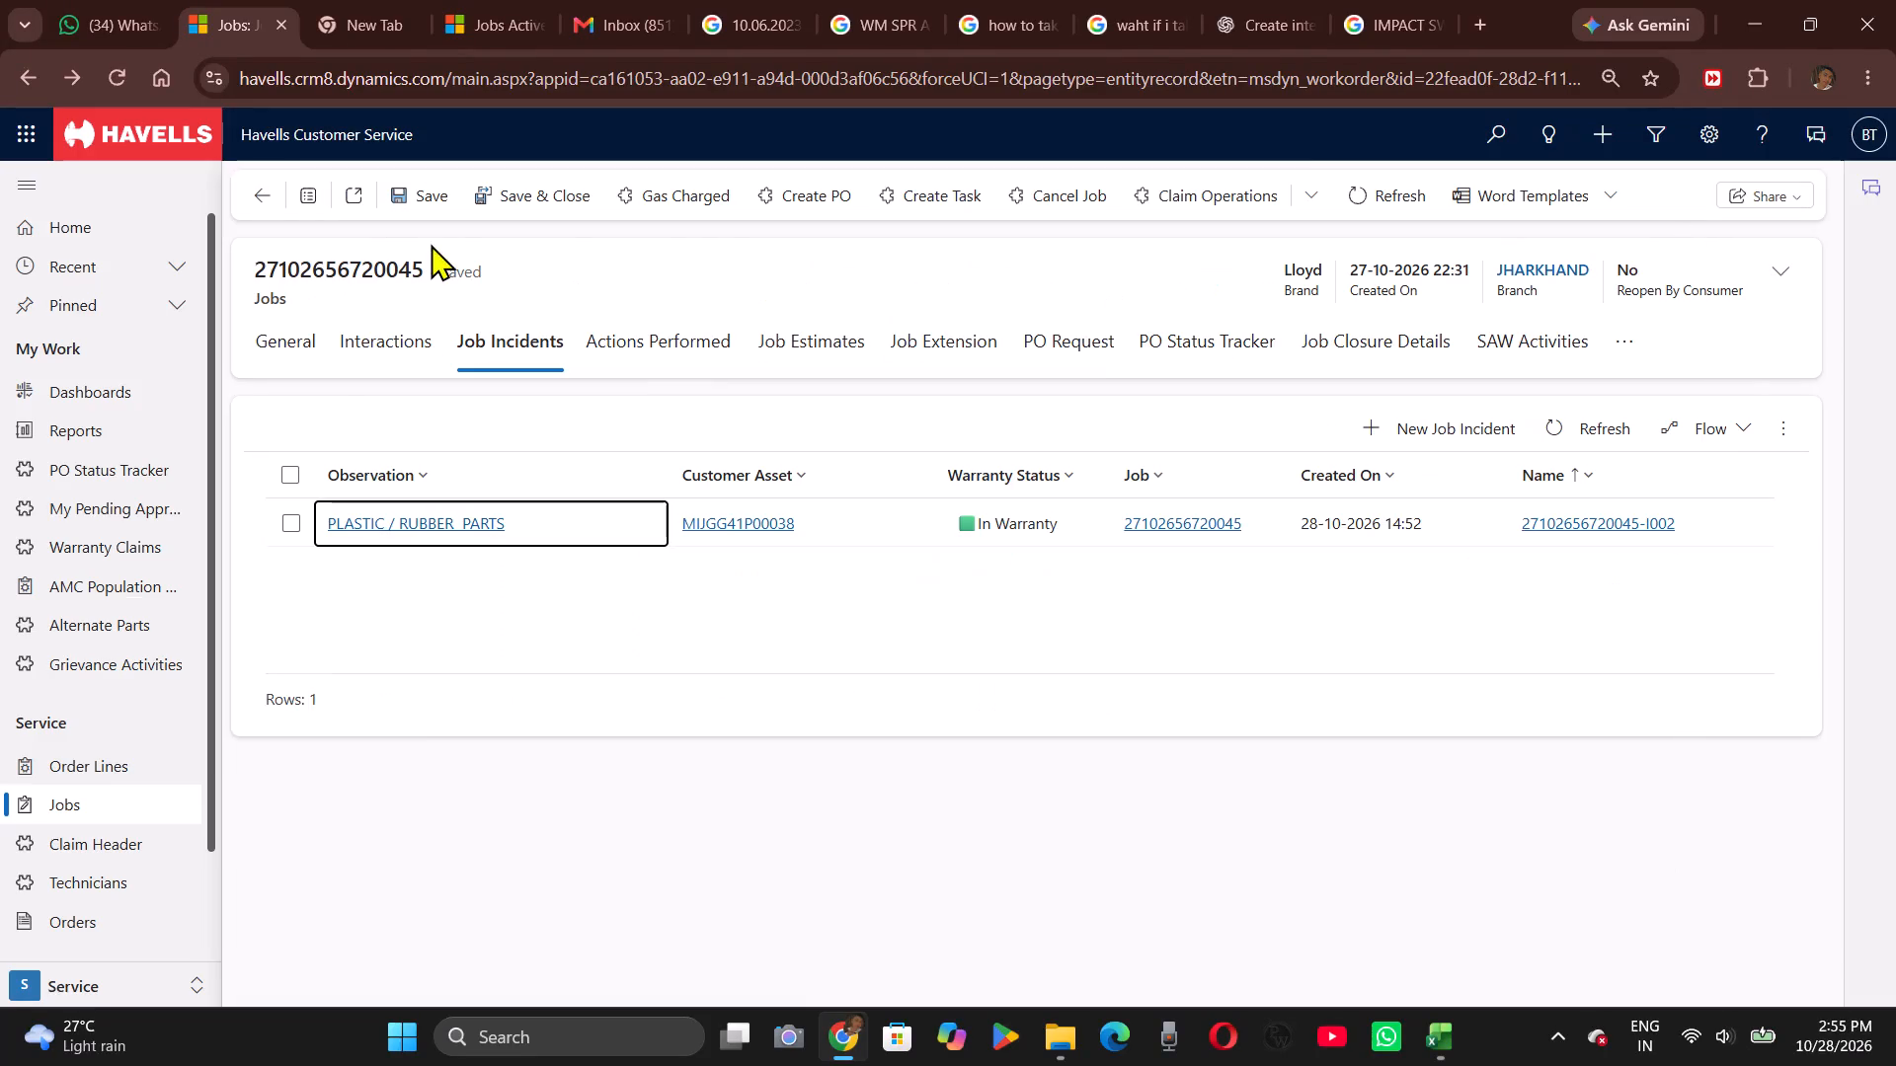
pyautogui.click(251, 342)
pyautogui.click(273, 345)
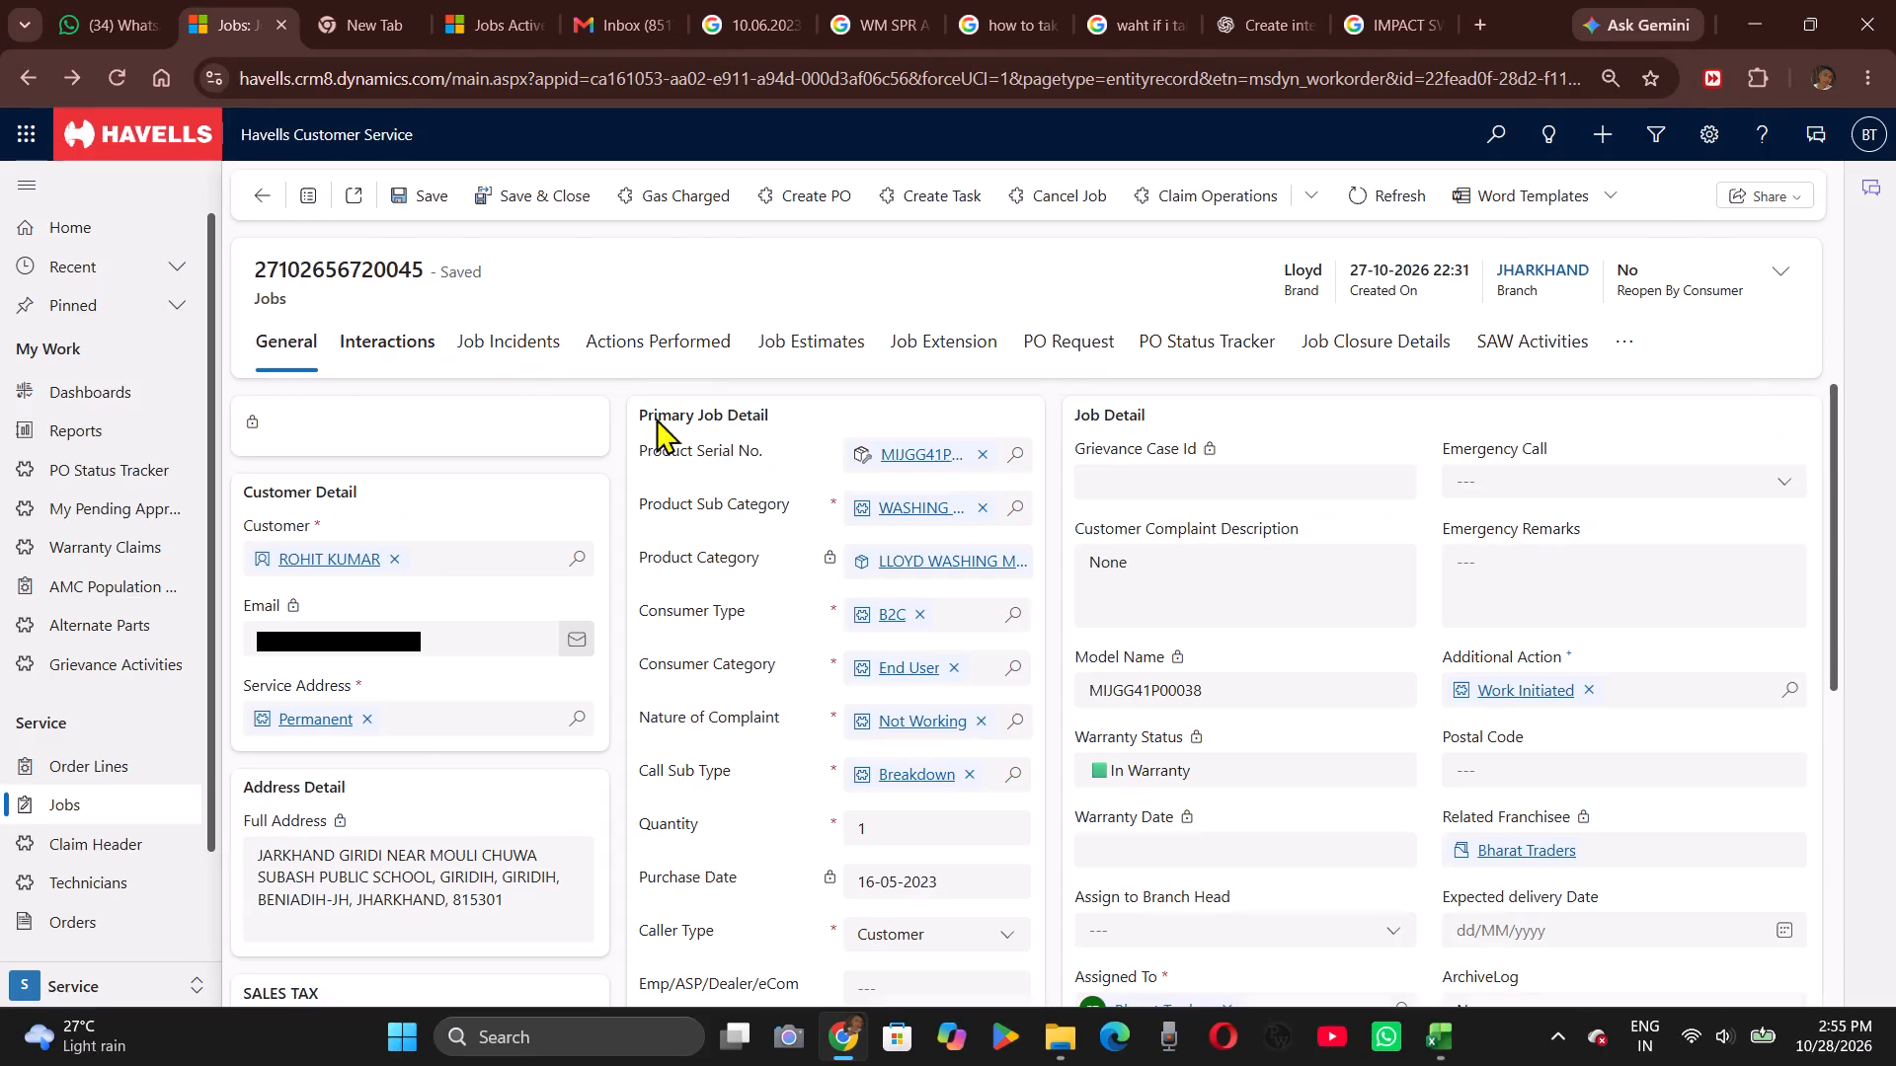
pyautogui.click(891, 458)
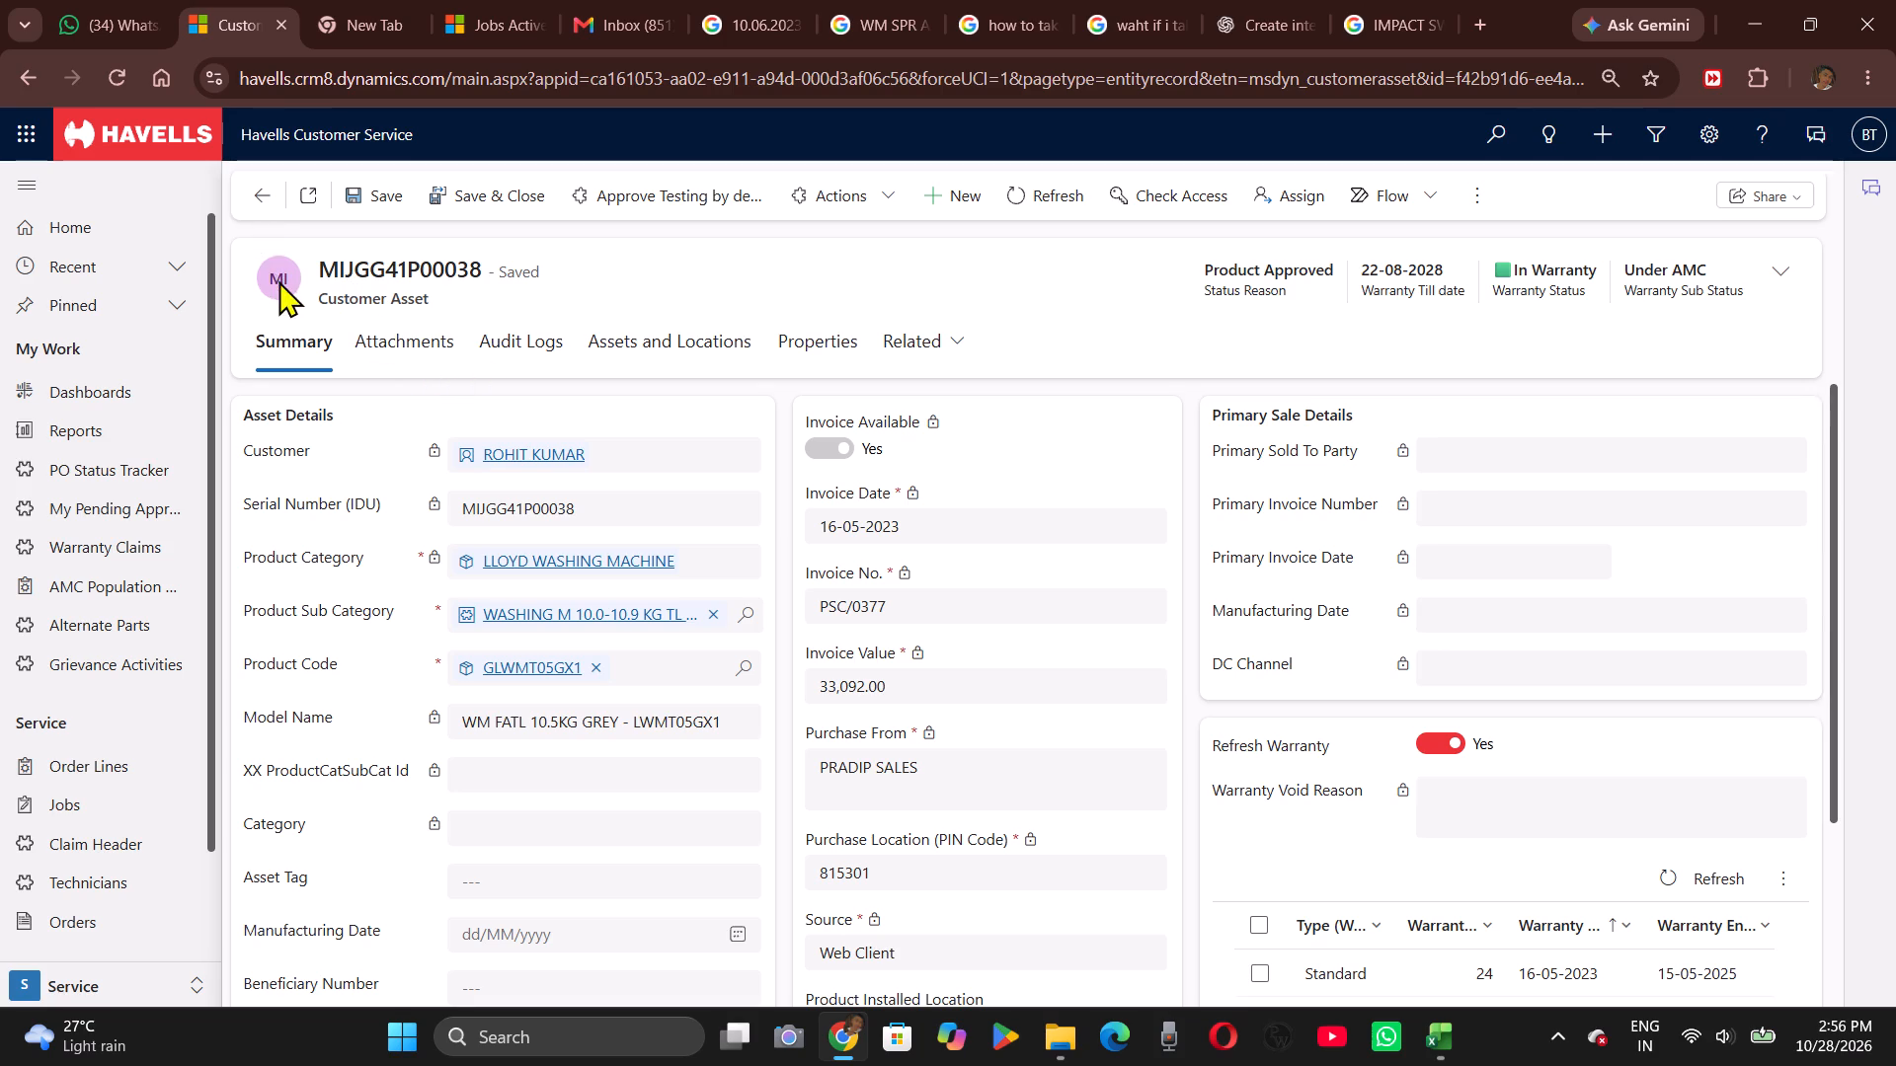
pyautogui.click(251, 204)
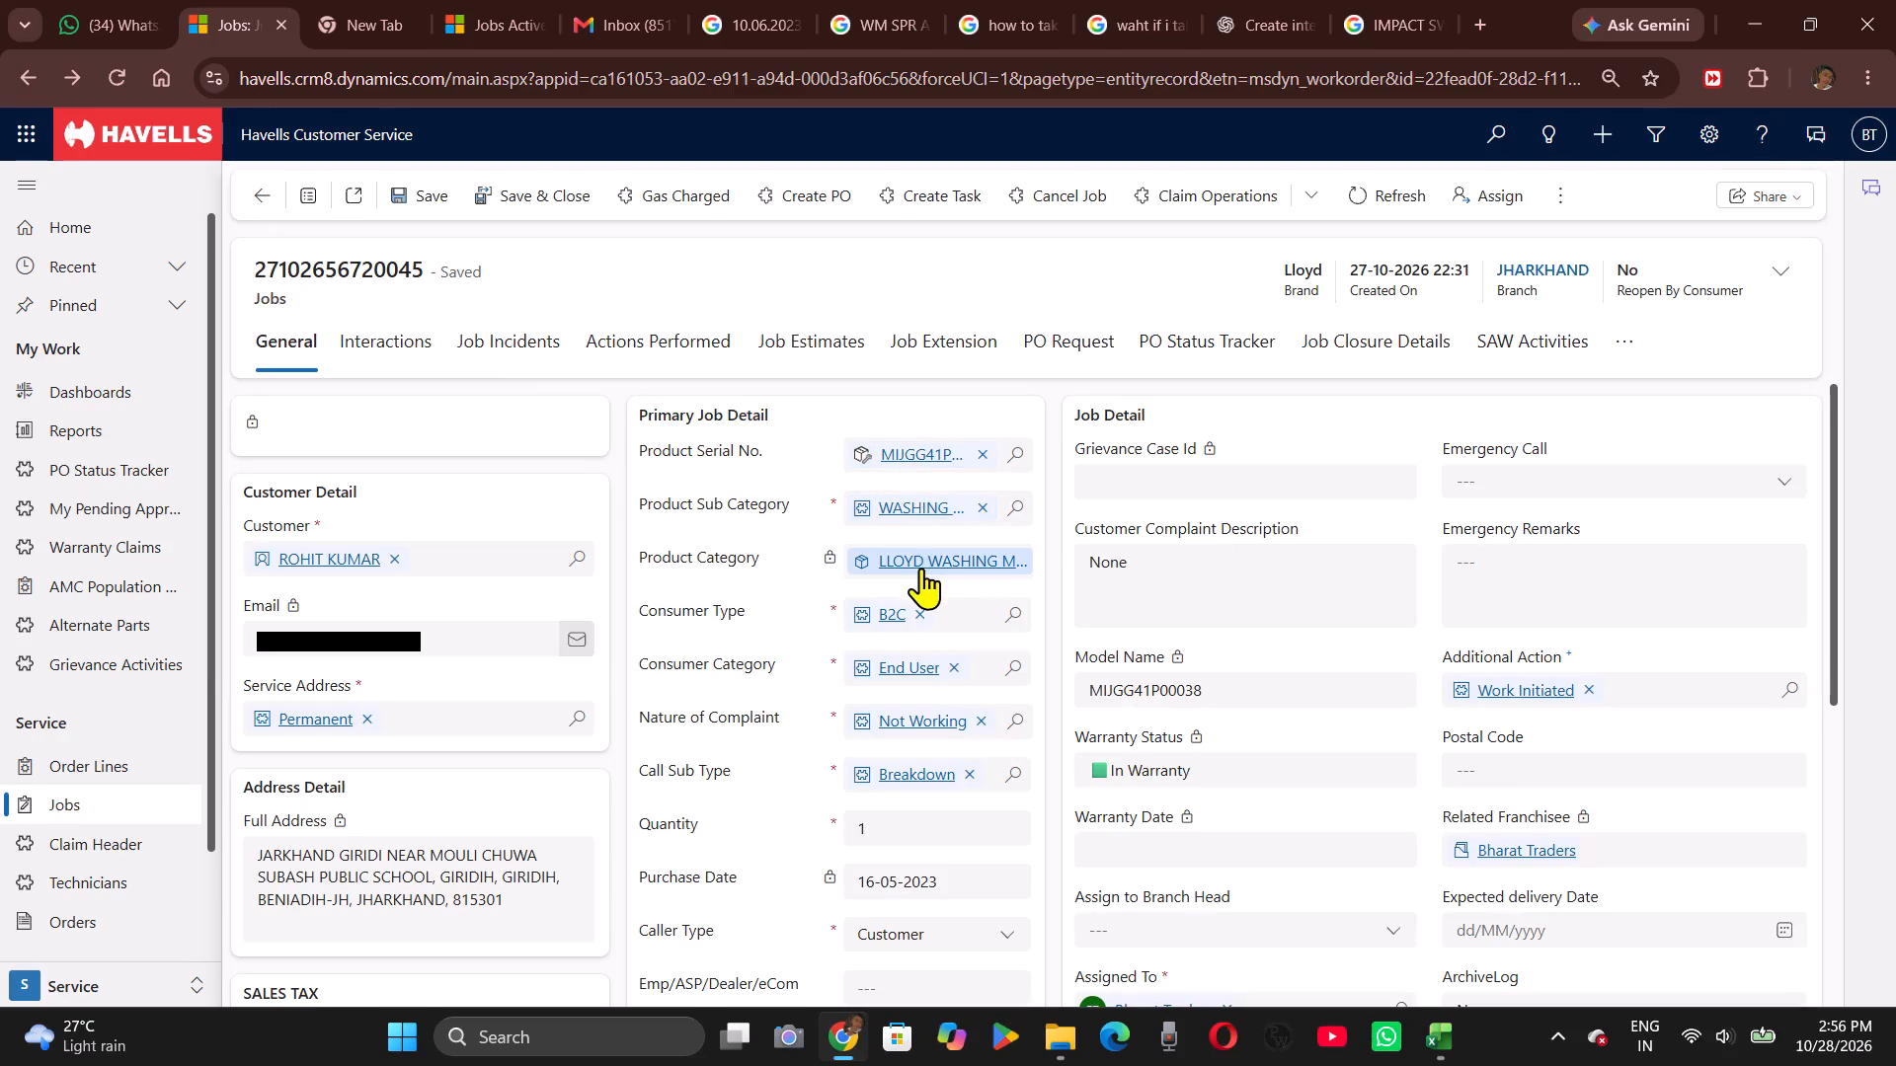
# Search all CRM records for the model LWMT05GX1 and for the product code GLWMT05GX1.
pyautogui.click(1497, 115)
pyautogui.click(1129, 193)
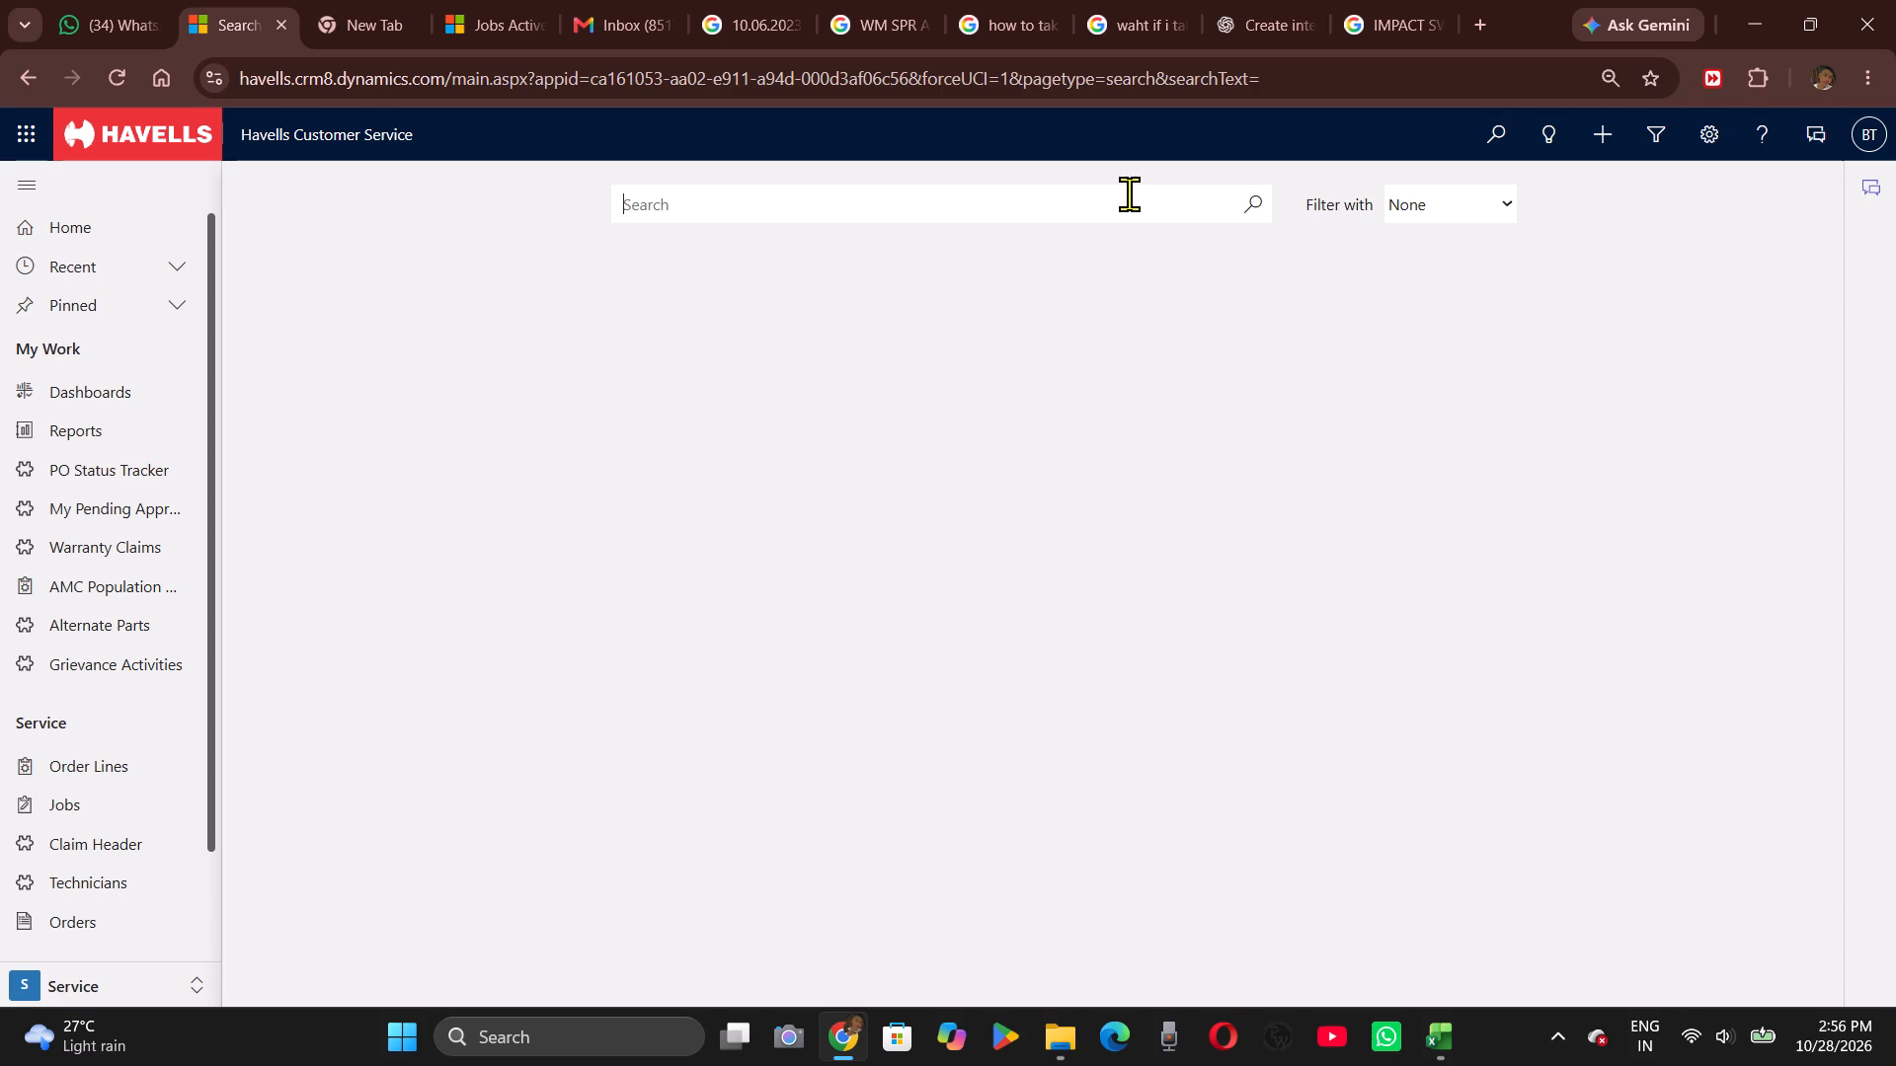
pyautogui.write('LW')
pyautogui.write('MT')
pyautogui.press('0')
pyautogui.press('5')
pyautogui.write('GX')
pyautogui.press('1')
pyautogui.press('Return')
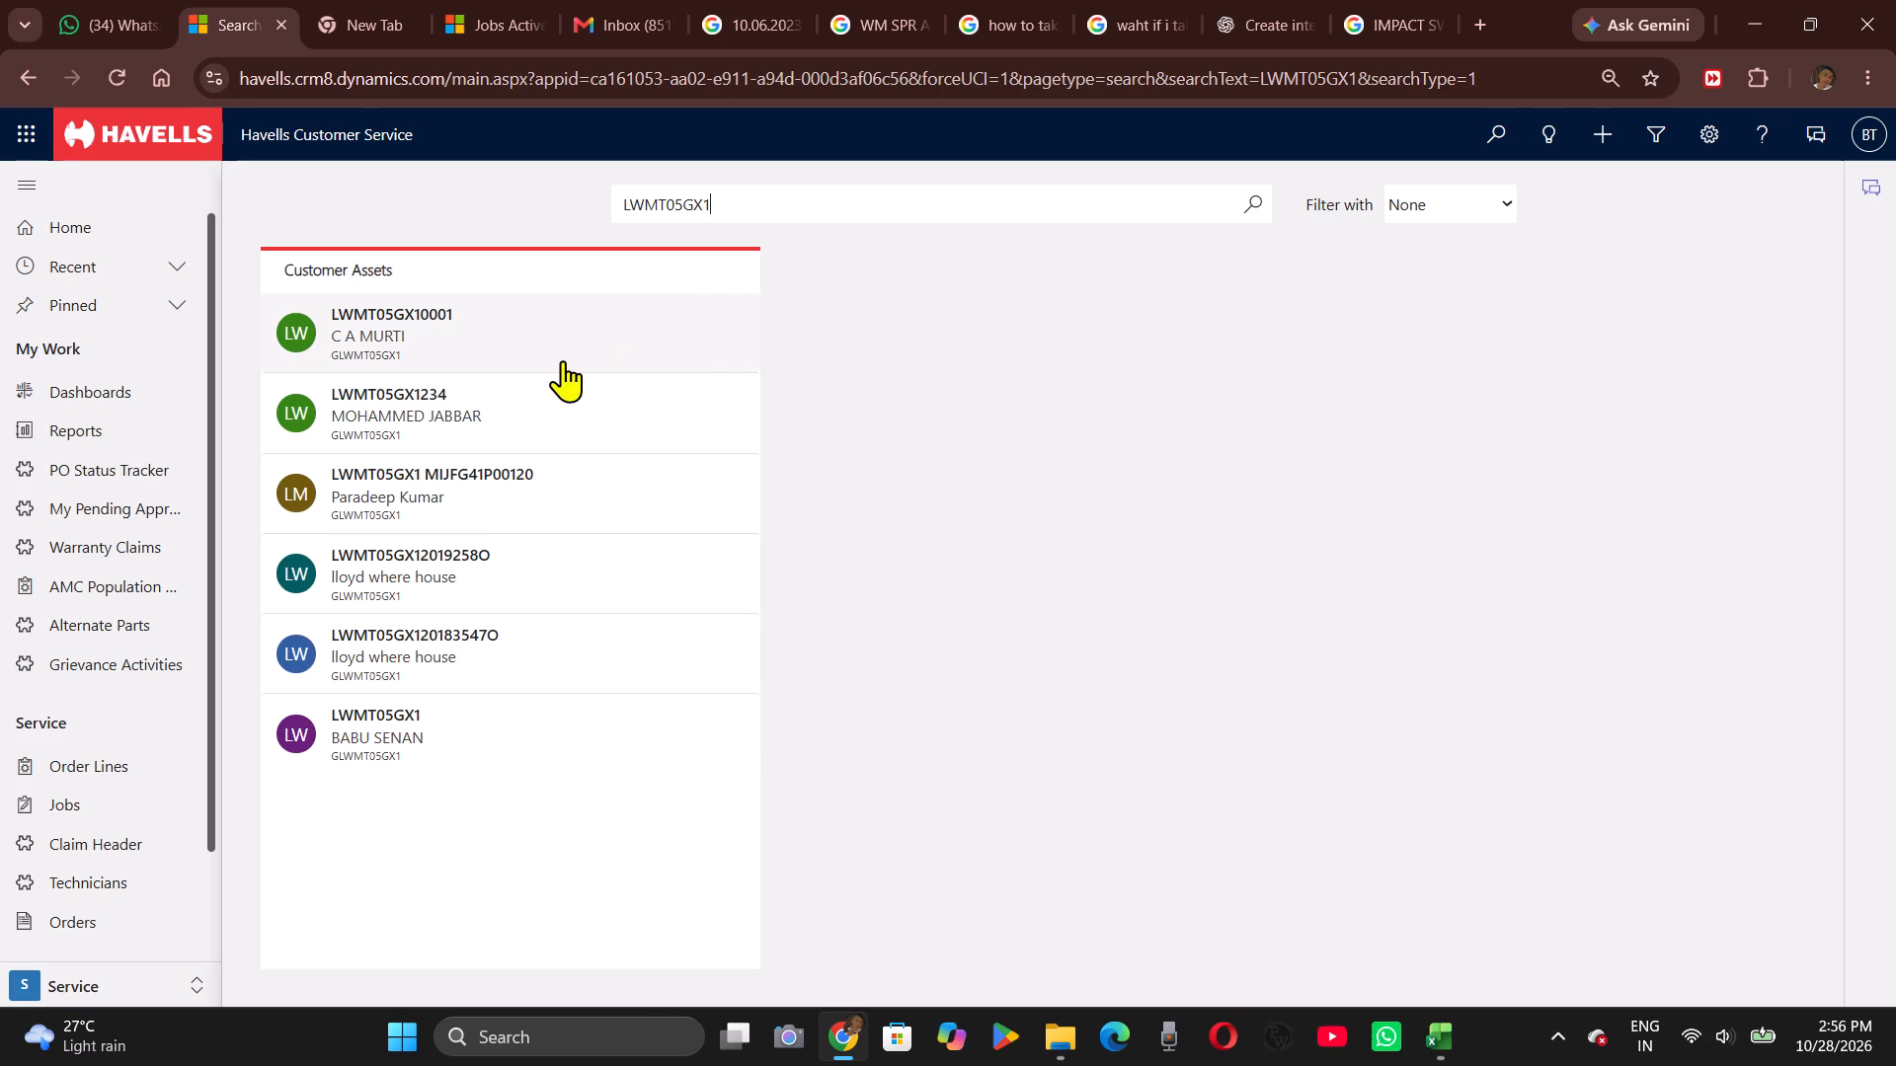
pyautogui.click(619, 200)
pyautogui.press('g')
pyautogui.press('Return')
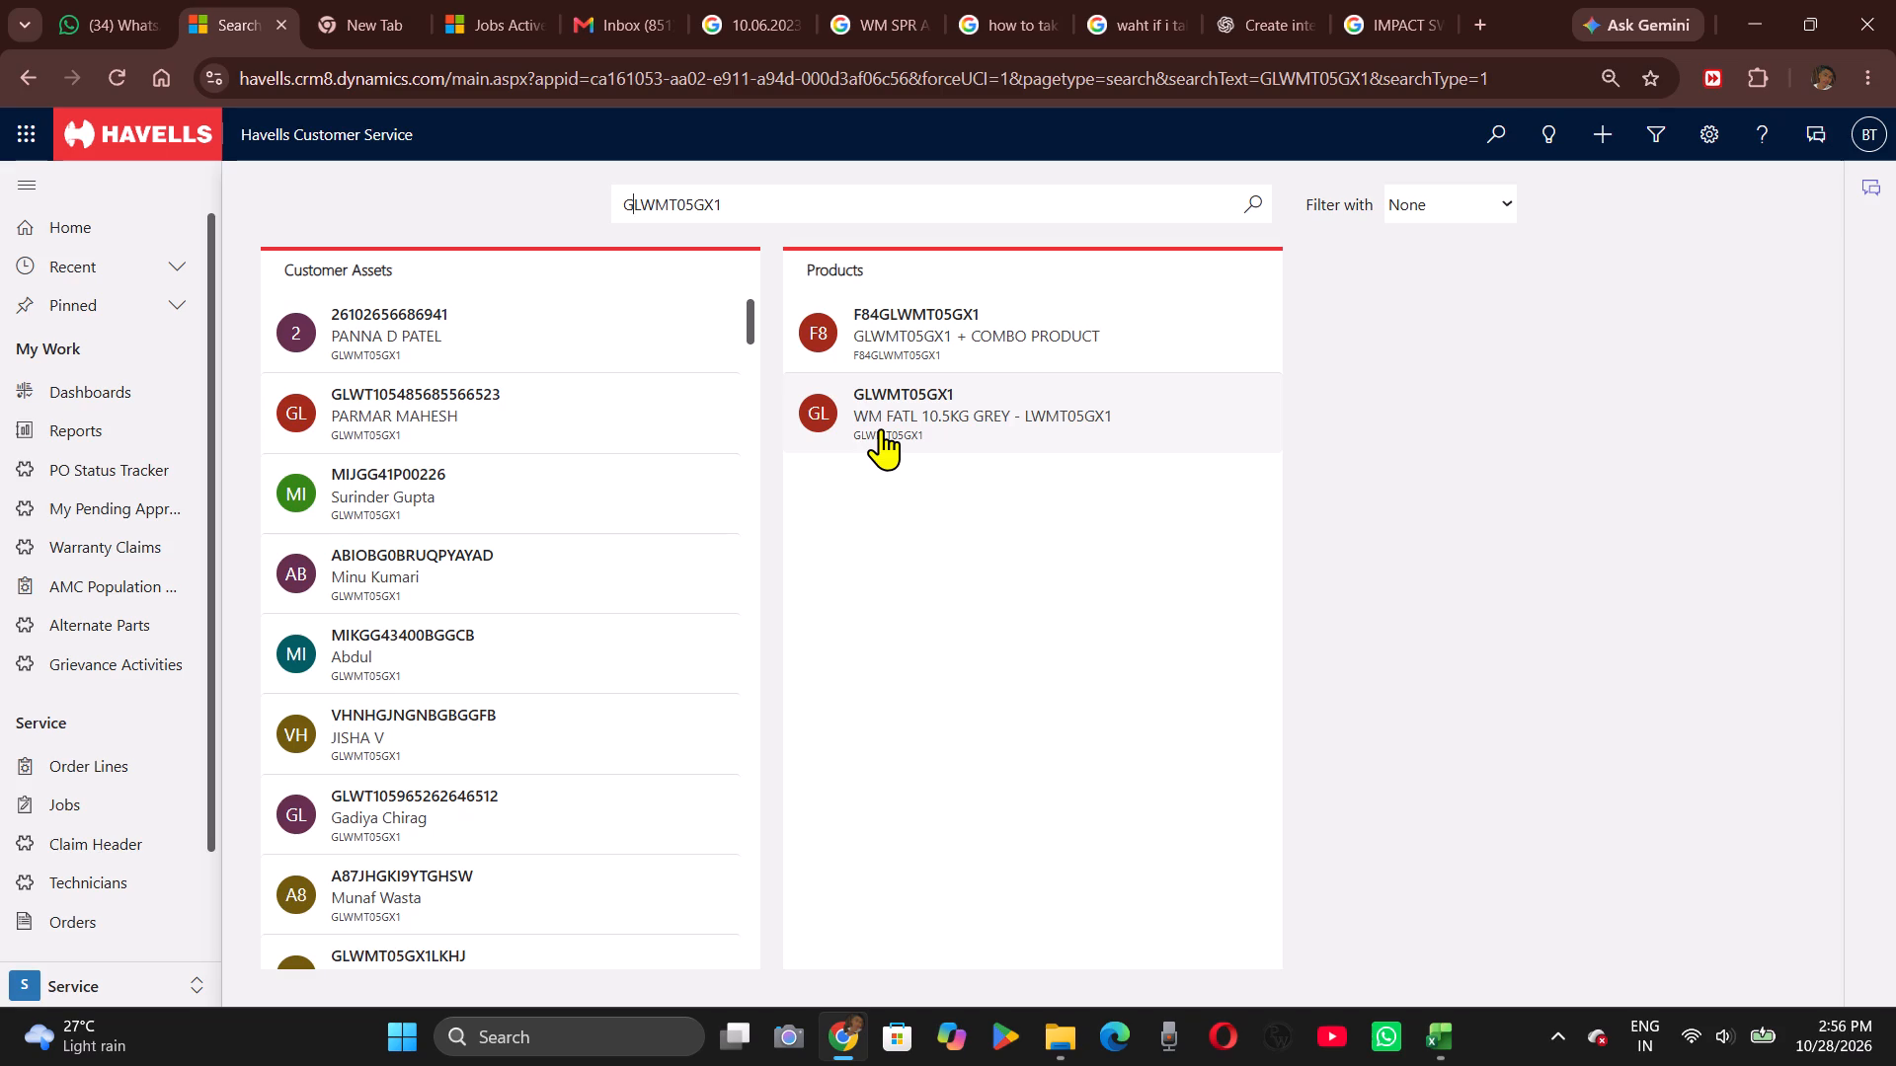
# Open the F84GLWMT05GX1 combo product from the search results and look through its product details.
pyautogui.click(993, 334)
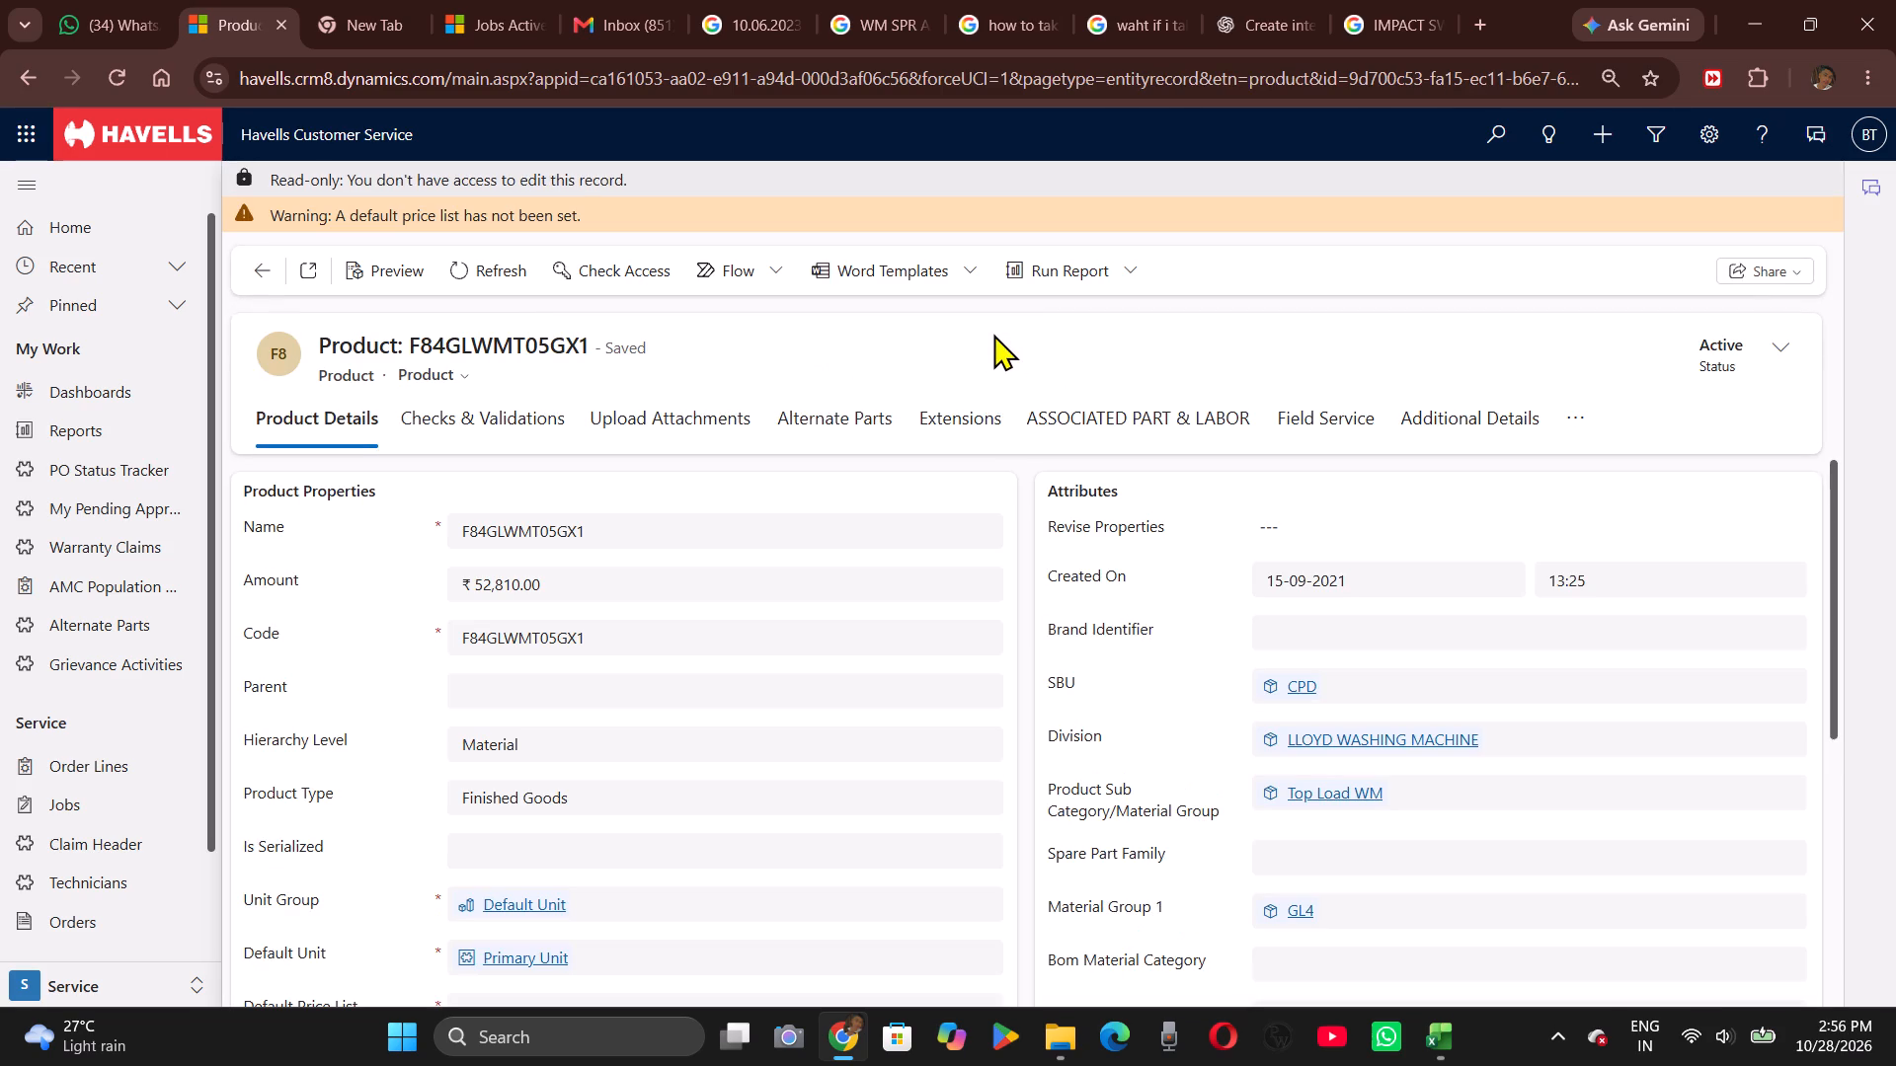
pyautogui.scroll(-1, 910, 611)
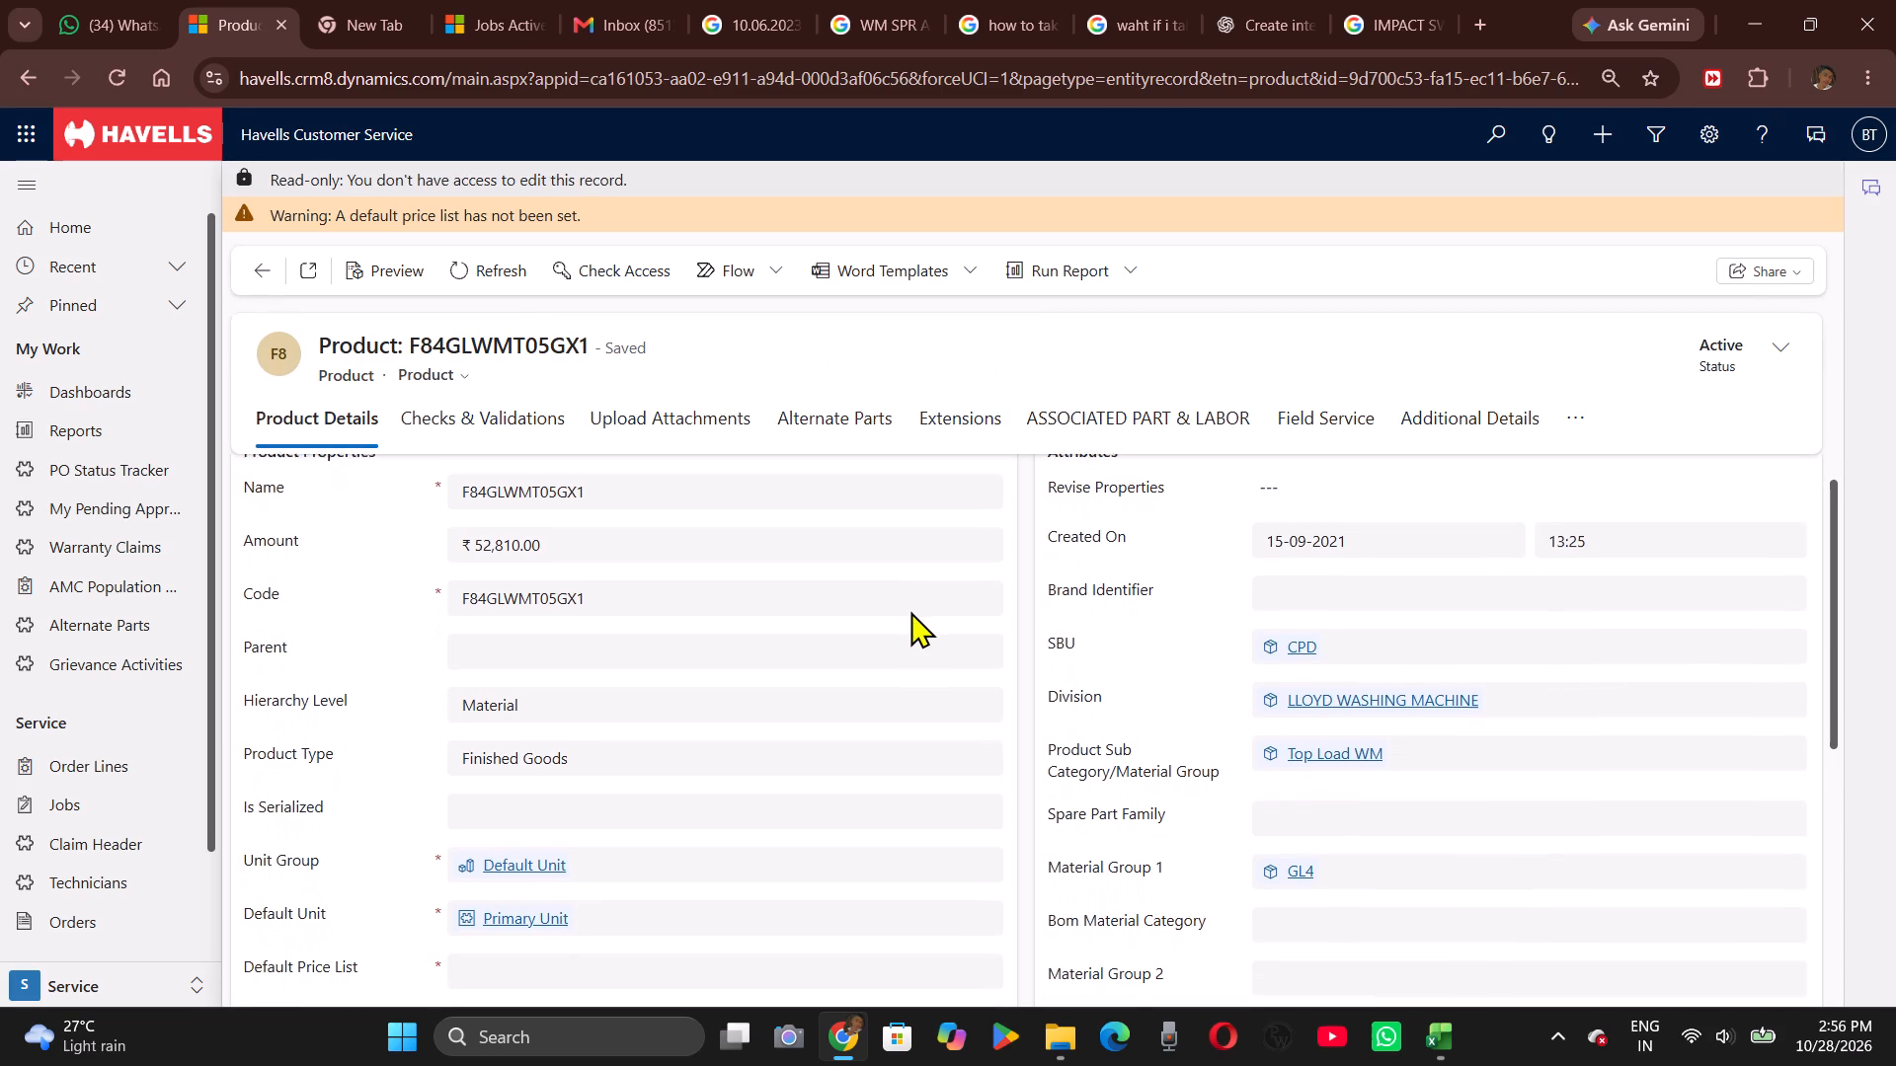
pyautogui.scroll(-1, 910, 611)
pyautogui.scroll(1, 910, 611)
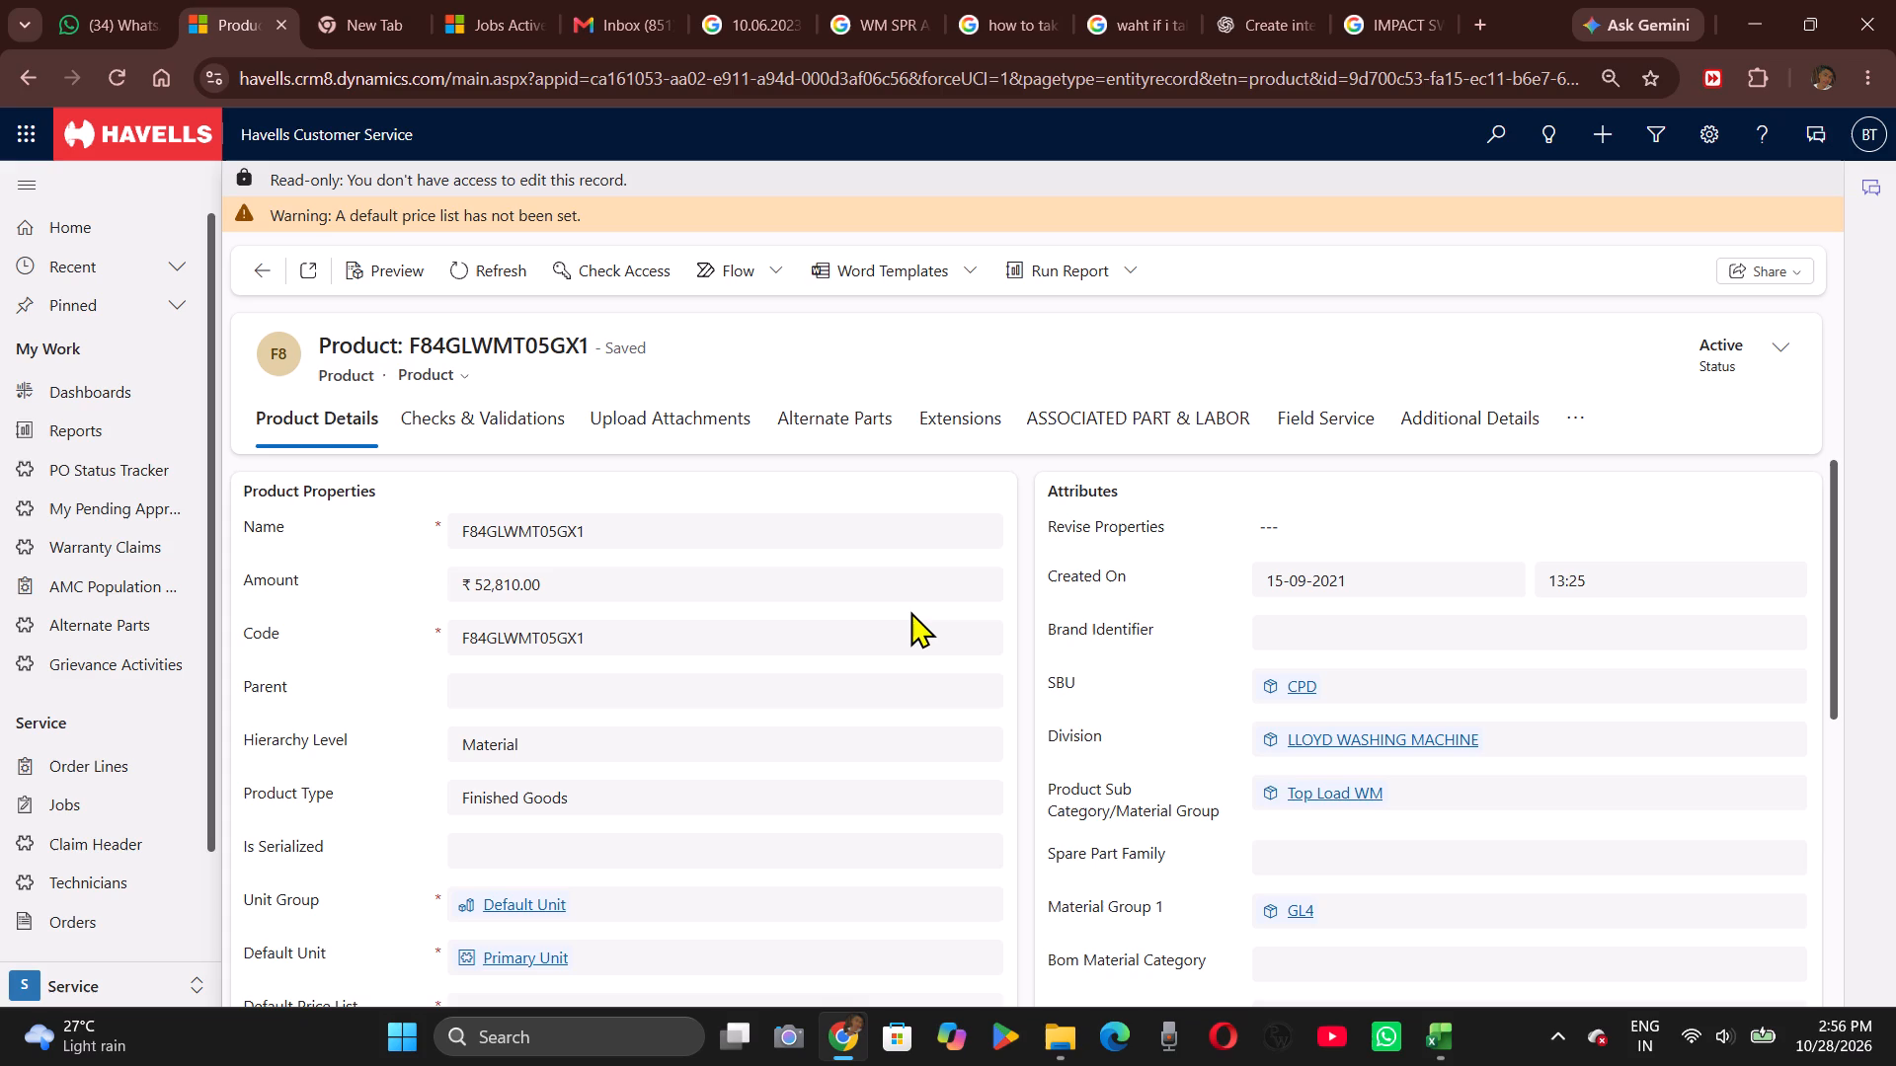